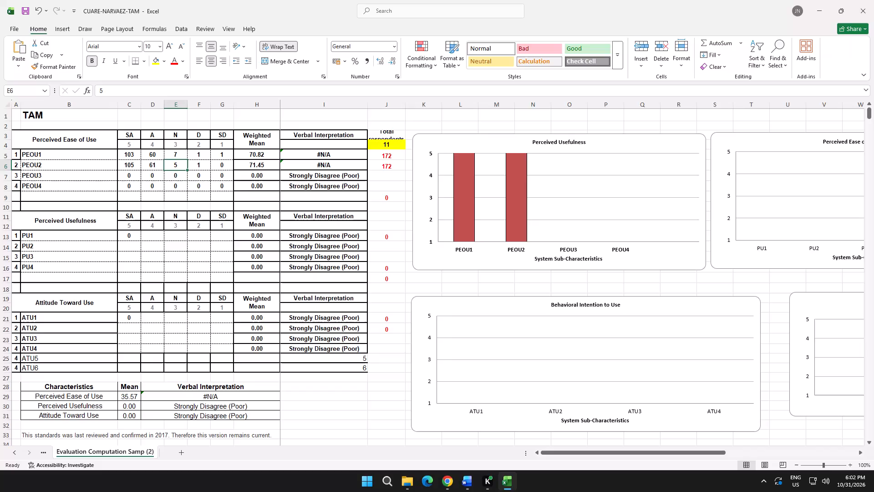
Inspect the PEOU1 weighted mean formula, the Perceived Ease of Use summary formula and the verbal interpretation scale.
{"action": "left_click", "coordinate": [262, 155]}
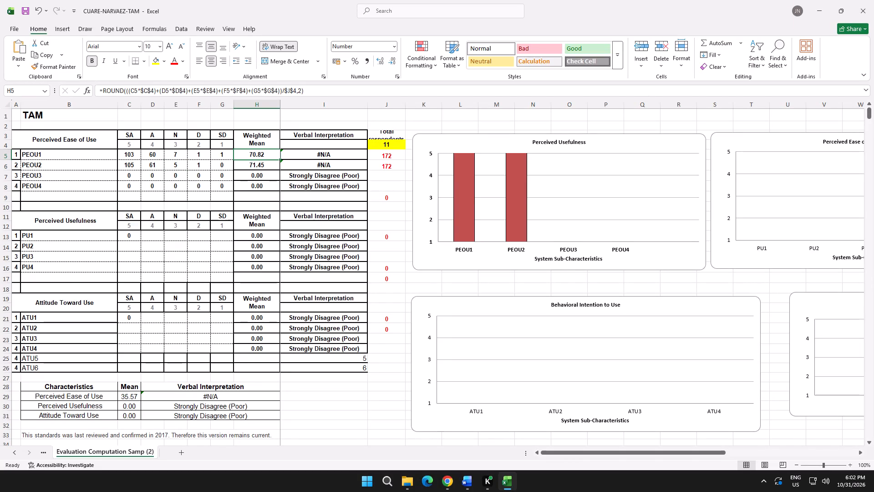
{"action": "scroll", "coordinate": [324, 395], "scroll_direction": "down", "scroll_amount": 2}
{"action": "left_click", "coordinate": [215, 344]}
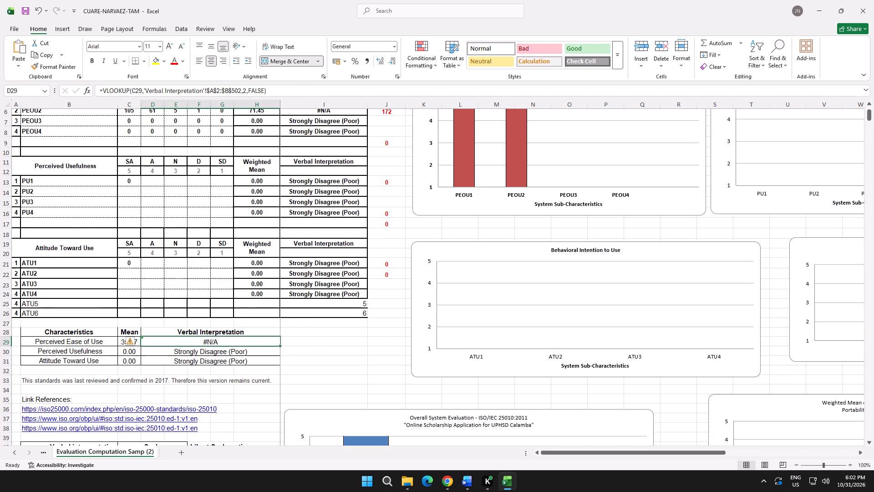
{"action": "left_click", "coordinate": [300, 338]}
{"action": "scroll", "coordinate": [237, 356], "scroll_direction": "down", "scroll_amount": 4}
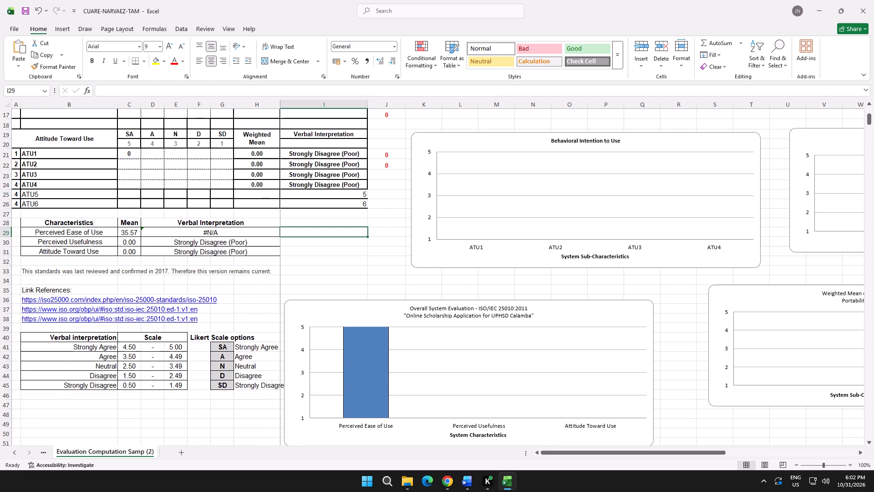
{"action": "scroll", "coordinate": [328, 322], "scroll_direction": "up", "scroll_amount": 7}
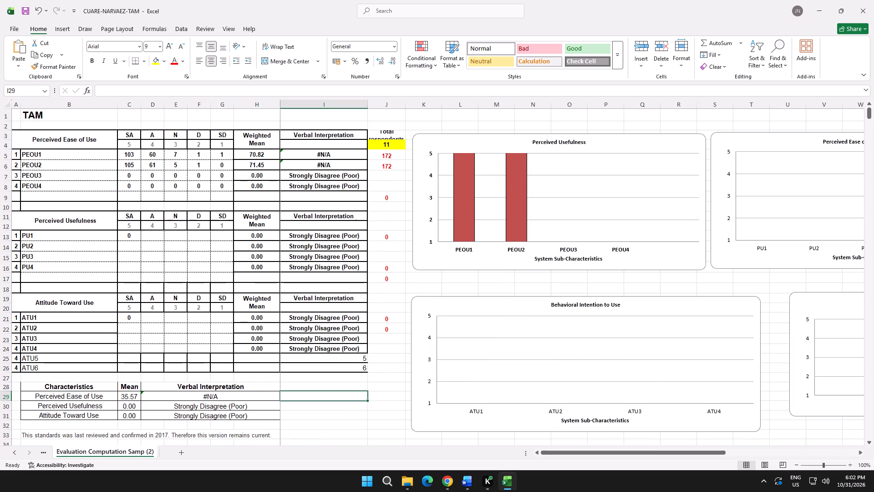
Enter the PEOU3 counts from the Google Forms Perceived Ease of Use chart: SA 105 and A 57.
{"action": "key", "text": "alt+Tab"}
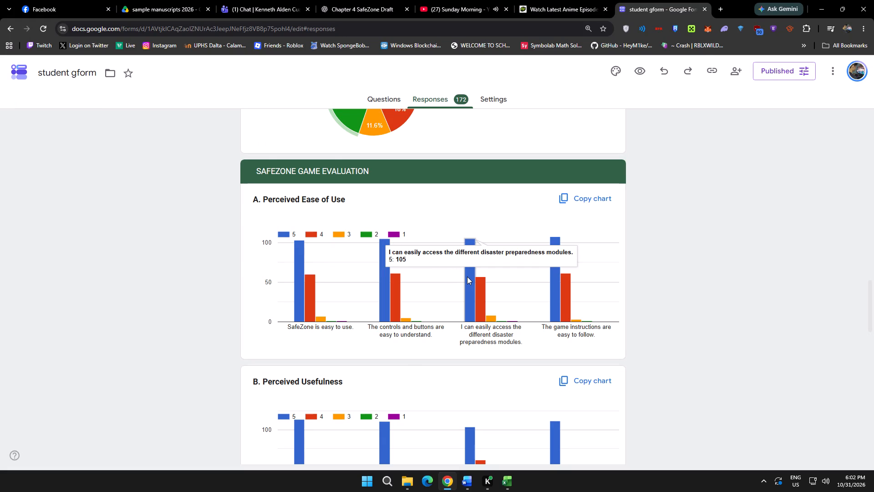
{"action": "key", "text": "alt+Tab"}
{"action": "left_click", "coordinate": [132, 178]}
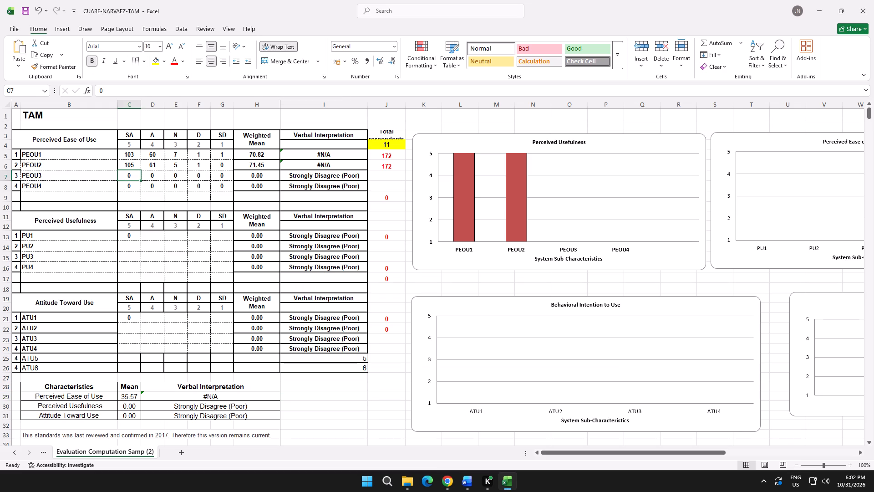
{"action": "double_click", "coordinate": [132, 175]}
{"action": "key", "text": "BackSpace"}
{"action": "type", "text": "105"}
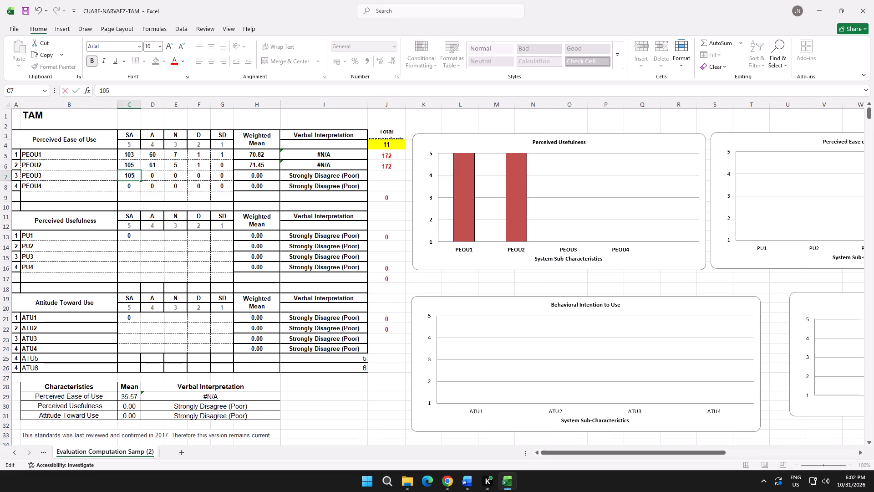
{"action": "key", "text": "alt+Tab"}
{"action": "key", "text": "alt+Tab"}
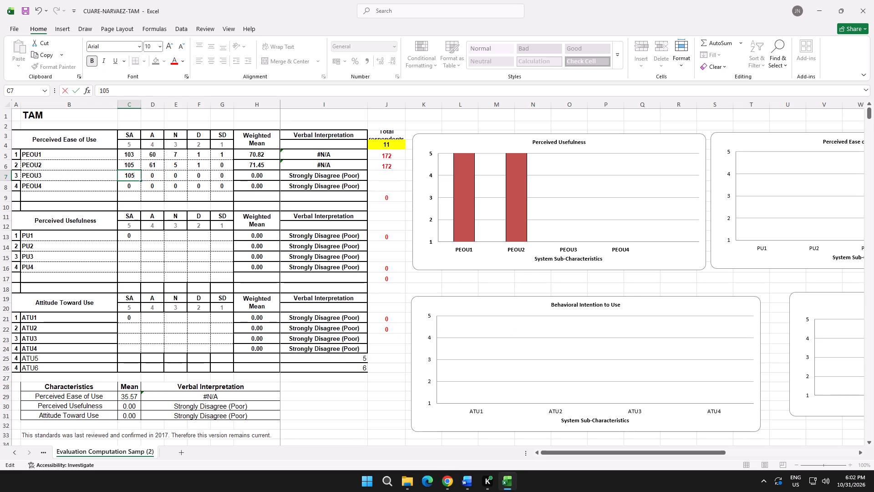
{"action": "double_click", "coordinate": [158, 179]}
{"action": "double_click", "coordinate": [159, 175]}
{"action": "left_click_drag", "start_coordinate": [159, 175], "coordinate": [147, 175]}
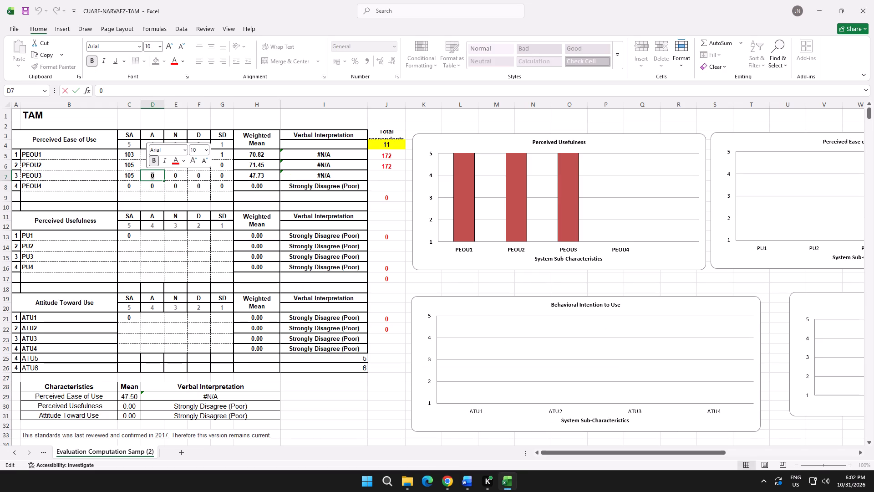
{"action": "type", "text": "57"}
Enter the remaining PEOU3 counts from the Google Forms chart: N 8, D 1 and SD 1.
{"action": "key", "text": "alt+Tab"}
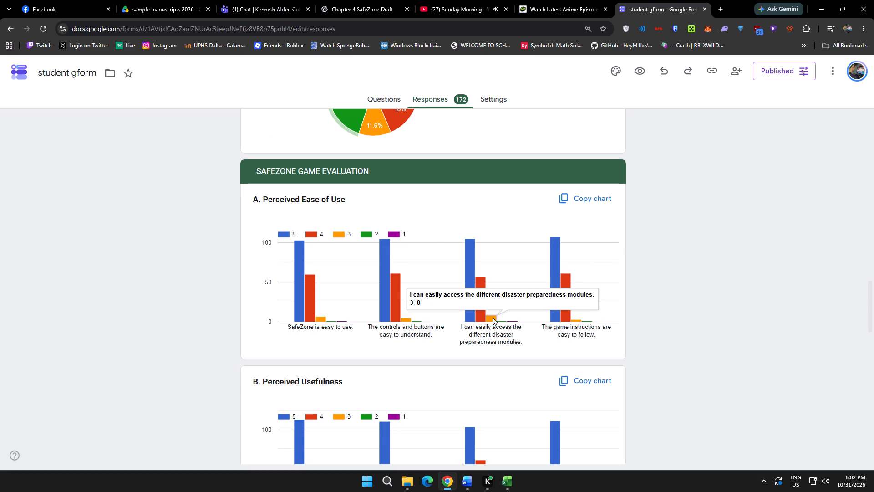
{"action": "key", "text": "alt+Tab"}
{"action": "triple_click", "coordinate": [177, 174]}
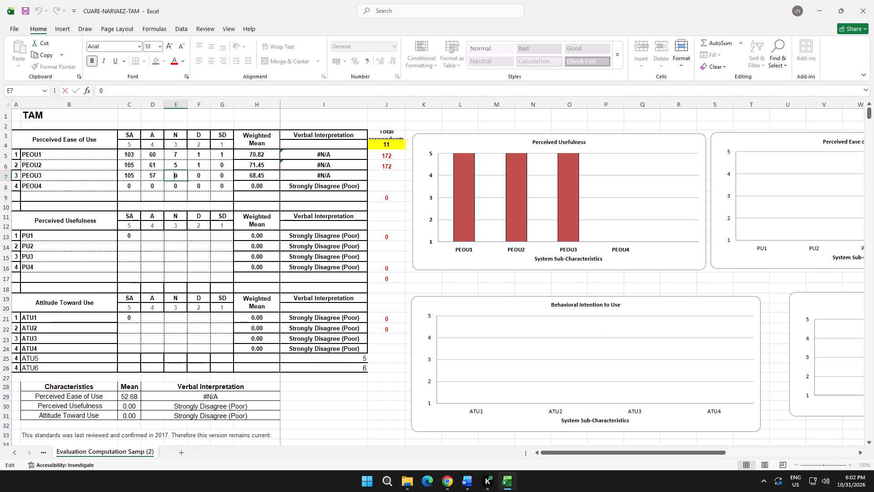
{"action": "key", "text": "8"}
{"action": "key", "text": "alt+Tab"}
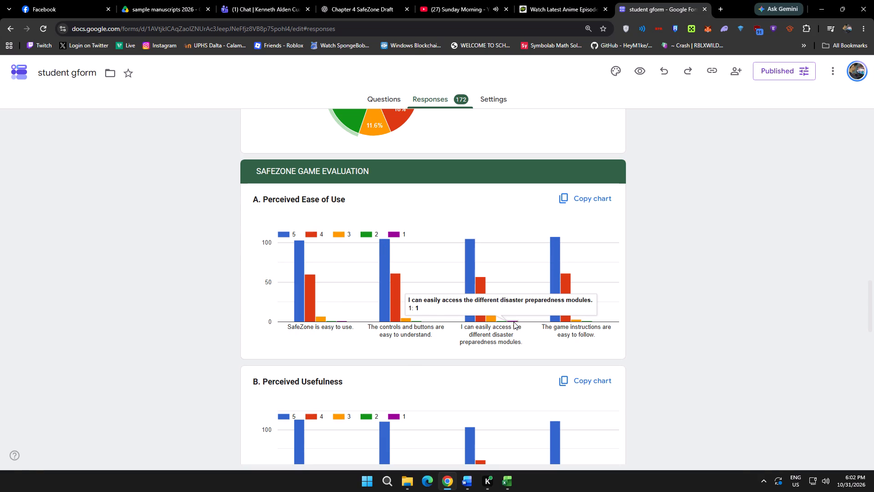
{"action": "key", "text": "alt+Tab"}
{"action": "double_click", "coordinate": [204, 176]}
{"action": "left_click_drag", "start_coordinate": [203, 176], "coordinate": [197, 176]}
{"action": "key", "text": "1"}
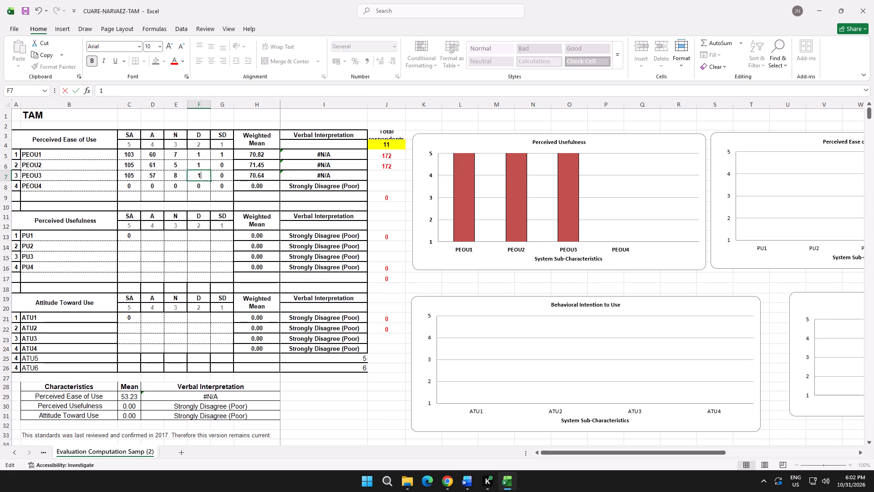
{"action": "double_click", "coordinate": [223, 176]}
{"action": "left_click_drag", "start_coordinate": [224, 175], "coordinate": [219, 175]}
{"action": "key", "text": "1"}
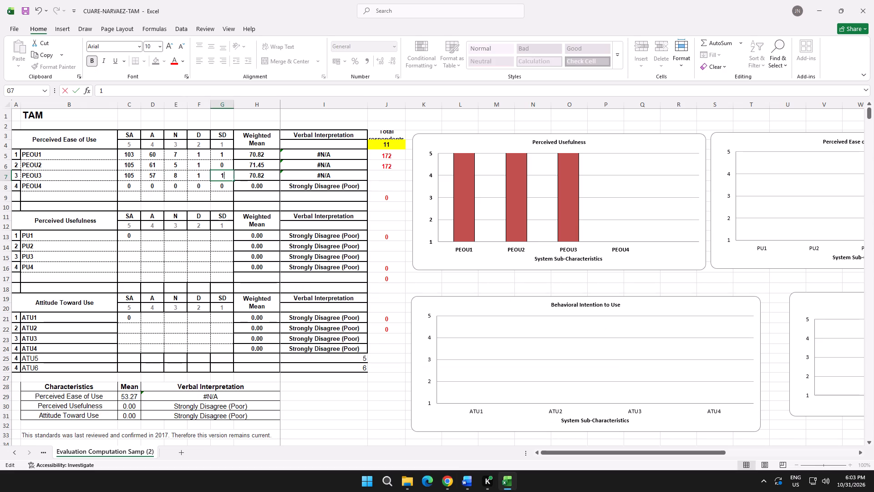
{"action": "left_click", "coordinate": [130, 186]}
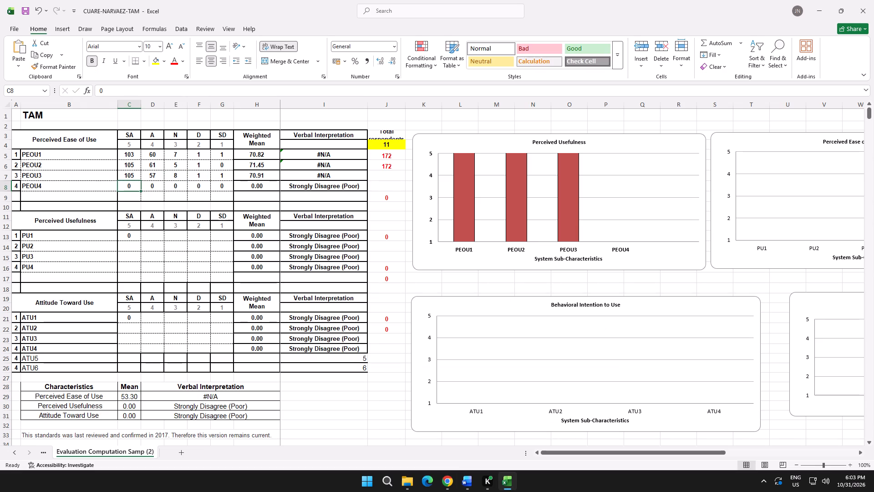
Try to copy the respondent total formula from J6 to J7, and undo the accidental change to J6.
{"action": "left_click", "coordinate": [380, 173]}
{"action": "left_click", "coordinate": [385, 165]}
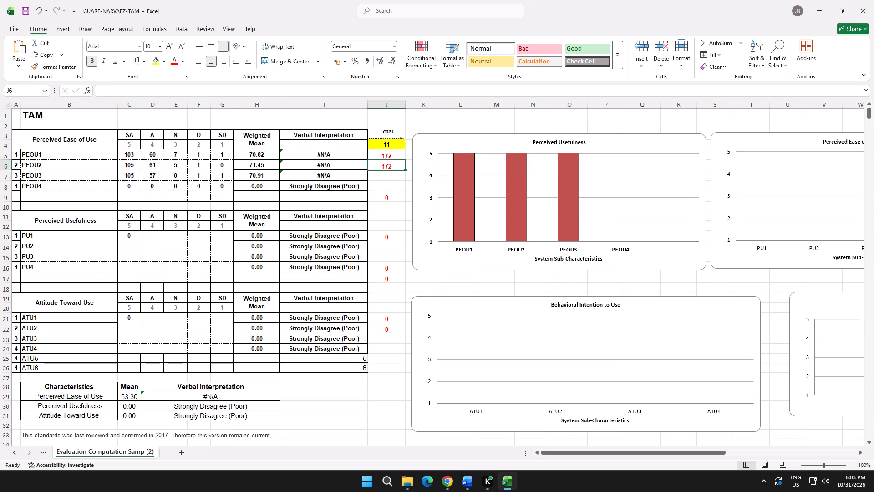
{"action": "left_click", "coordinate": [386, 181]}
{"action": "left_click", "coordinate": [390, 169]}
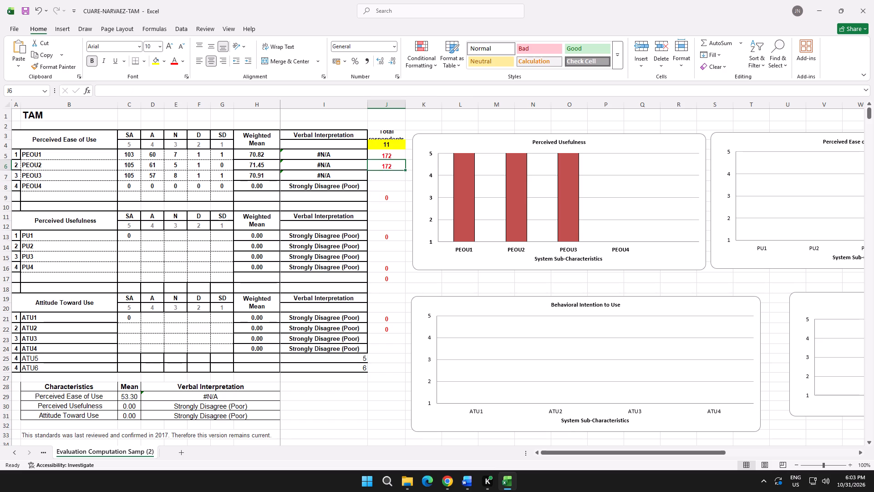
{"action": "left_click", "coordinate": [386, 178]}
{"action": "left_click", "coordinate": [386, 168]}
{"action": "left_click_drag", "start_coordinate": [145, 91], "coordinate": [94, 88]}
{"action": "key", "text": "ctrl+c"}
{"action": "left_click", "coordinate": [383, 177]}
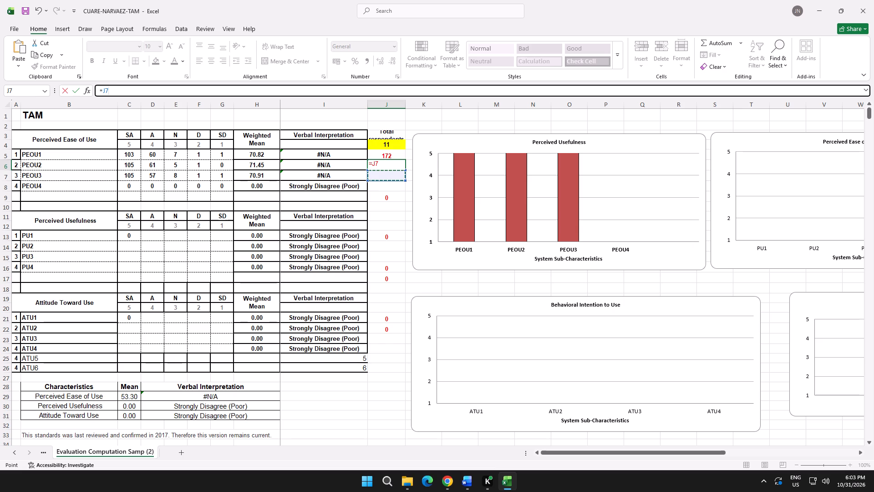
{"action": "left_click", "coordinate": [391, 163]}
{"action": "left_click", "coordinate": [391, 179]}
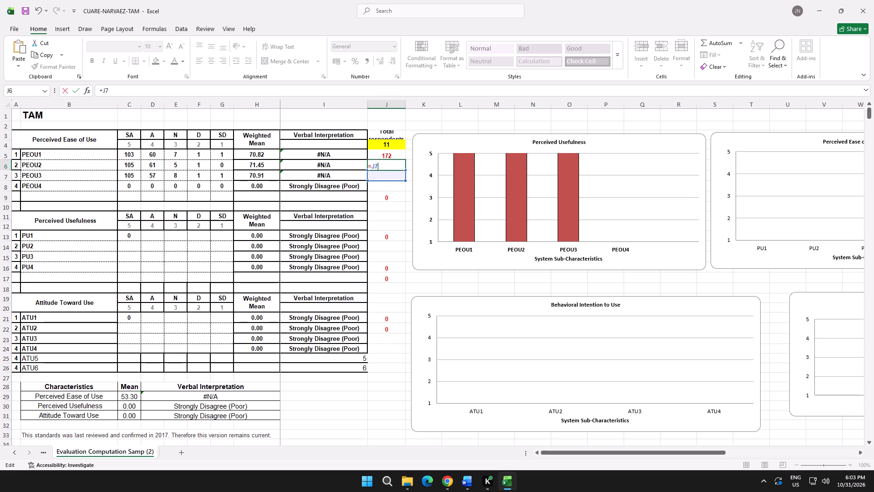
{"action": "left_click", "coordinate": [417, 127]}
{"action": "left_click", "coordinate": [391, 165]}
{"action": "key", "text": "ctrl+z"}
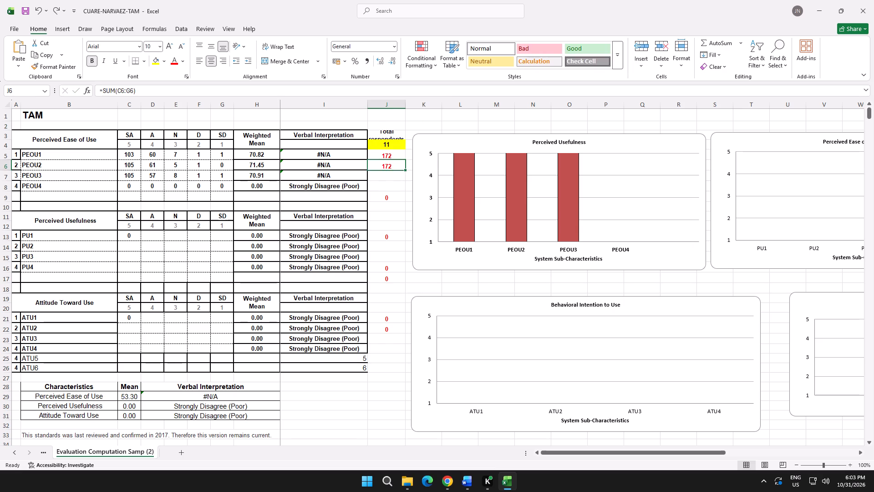
Copy the formula text =SUM(C6:G6) from the PEOU2 respondent total in J6.
{"action": "left_click", "coordinate": [386, 174]}
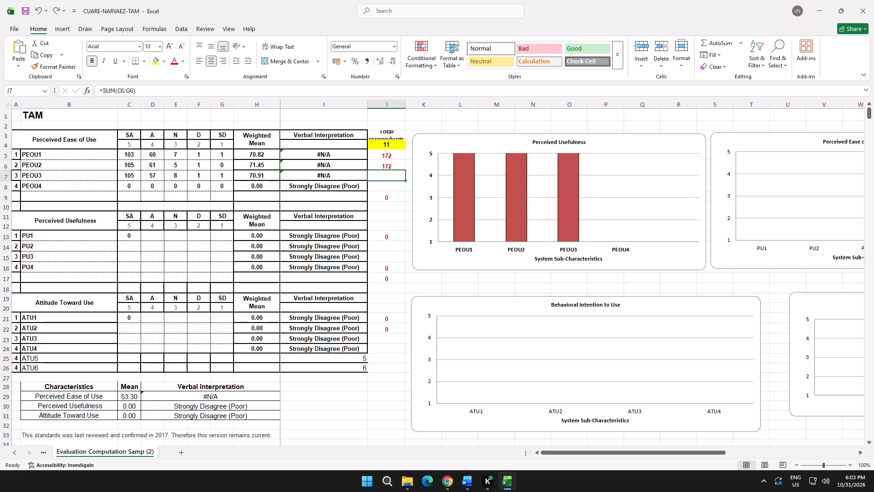
{"action": "left_click", "coordinate": [391, 164]}
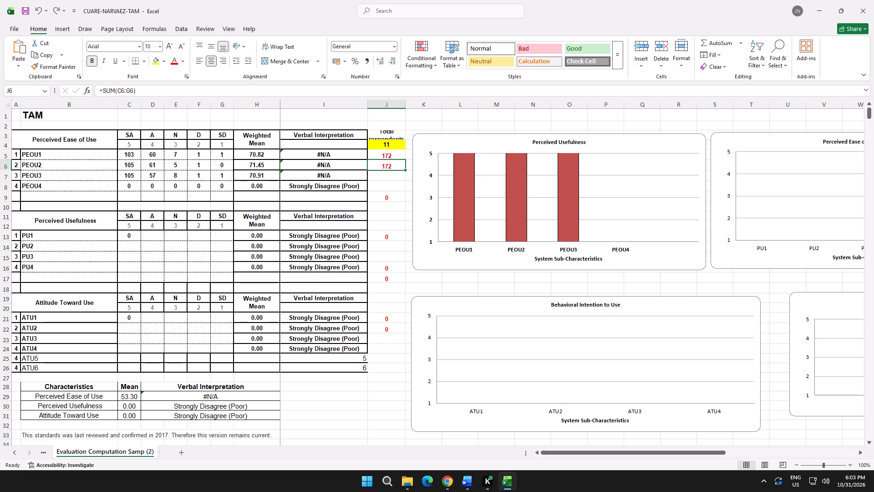
{"action": "left_click_drag", "start_coordinate": [134, 91], "coordinate": [99, 89]}
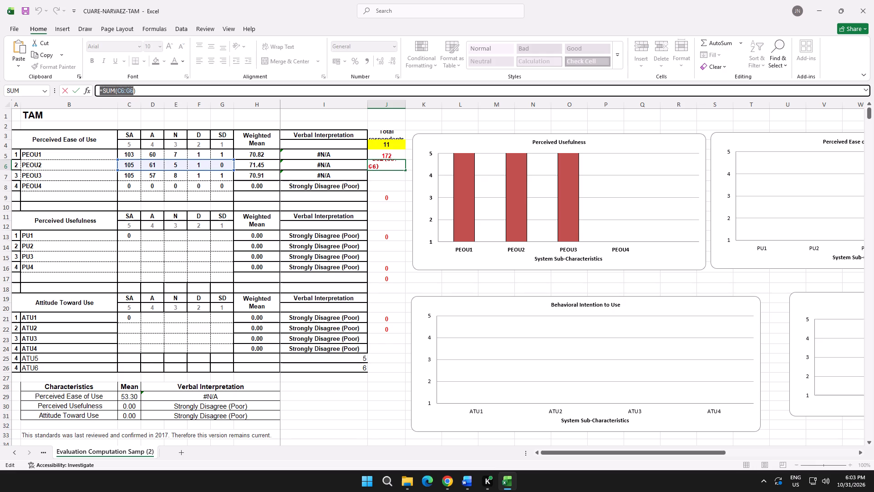
{"action": "left_click", "coordinate": [149, 91]}
{"action": "left_click_drag", "start_coordinate": [146, 91], "coordinate": [98, 90]}
{"action": "key", "text": "ctrl+c"}
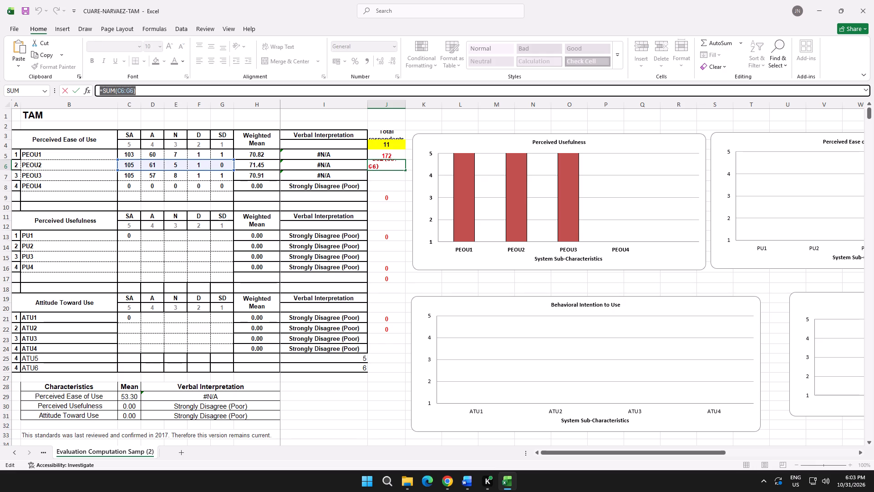
{"action": "left_click", "coordinate": [147, 90]}
{"action": "left_click", "coordinate": [412, 119]}
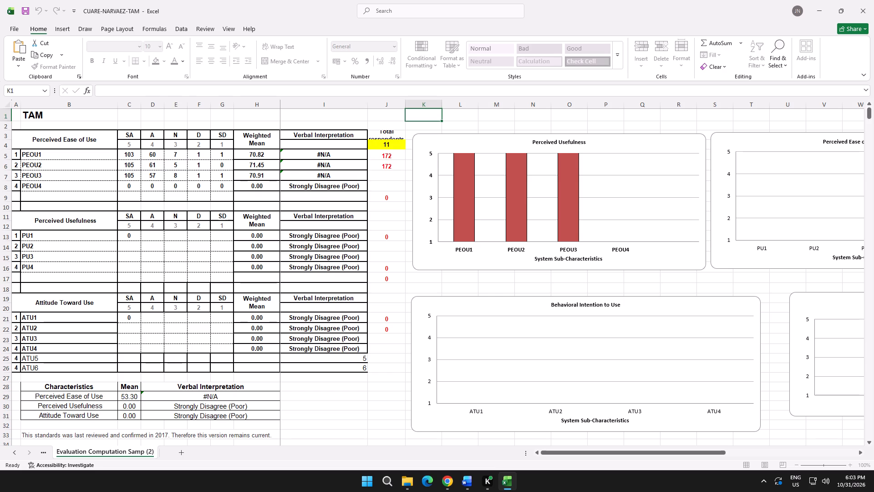
Paste the copied formula into J7 for PEOU3 and change its range to =SUM(C7:G7).
{"action": "left_click", "coordinate": [387, 162]}
{"action": "left_click", "coordinate": [384, 181]}
{"action": "left_click", "coordinate": [373, 176]}
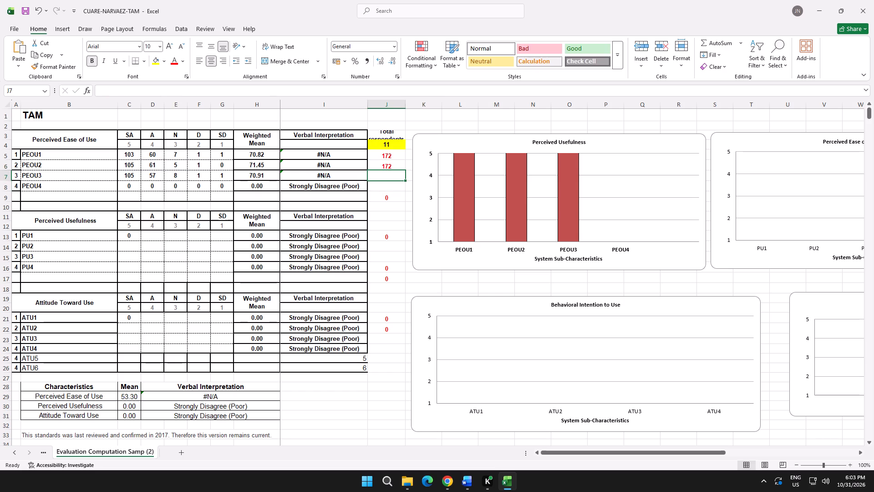
{"action": "left_click", "coordinate": [123, 94]}
{"action": "key", "text": "ctrl+v"}
{"action": "left_click", "coordinate": [123, 90]}
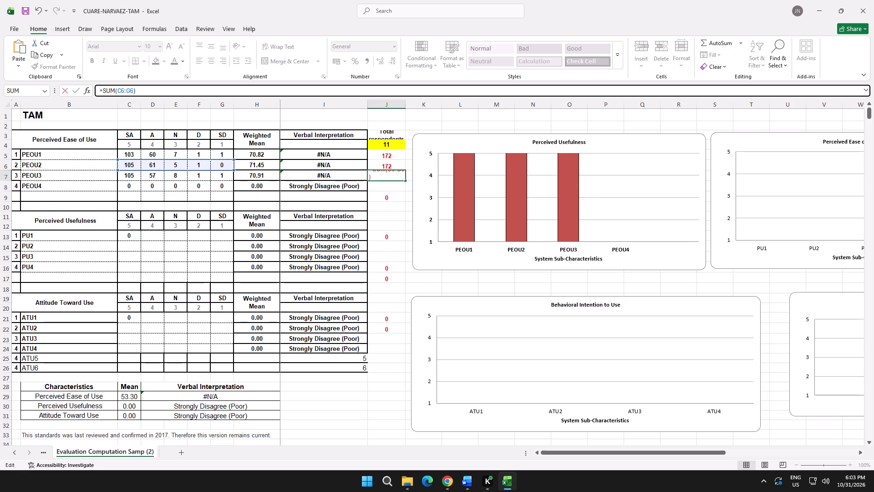
{"action": "key", "text": "7"}
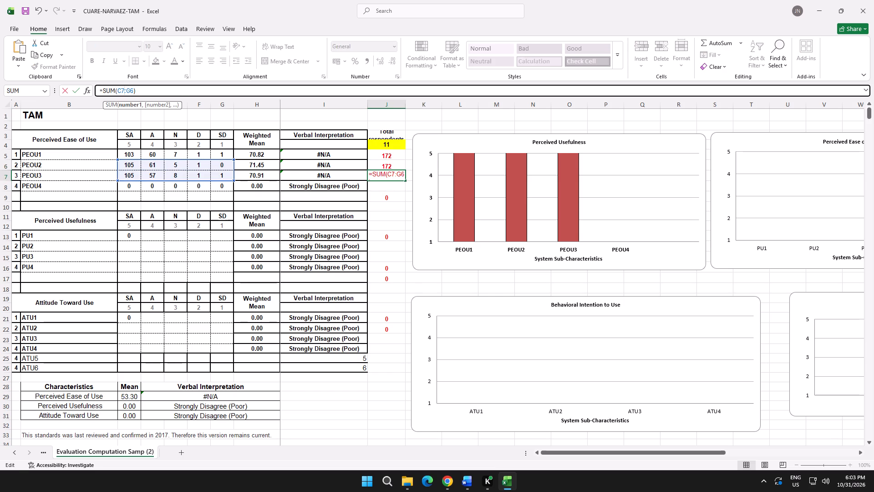
{"action": "left_click", "coordinate": [133, 92]}
{"action": "key", "text": "7"}
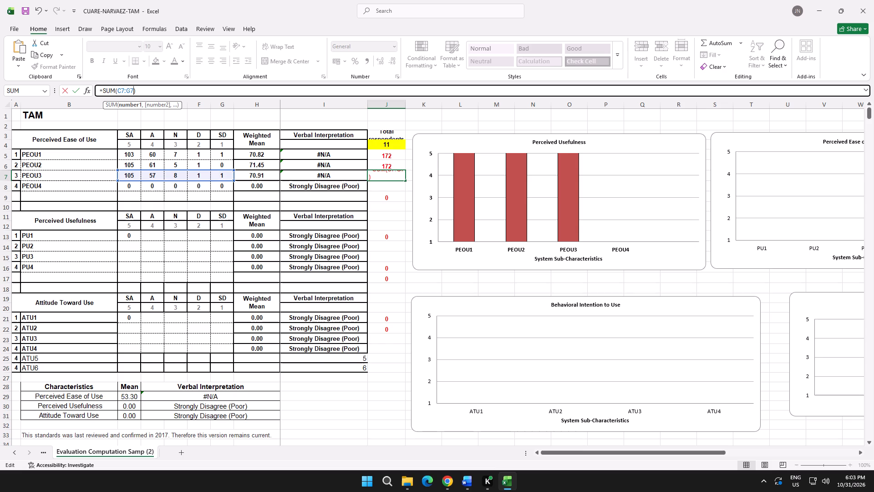
{"action": "left_click", "coordinate": [157, 89]}
{"action": "key", "text": "Return"}
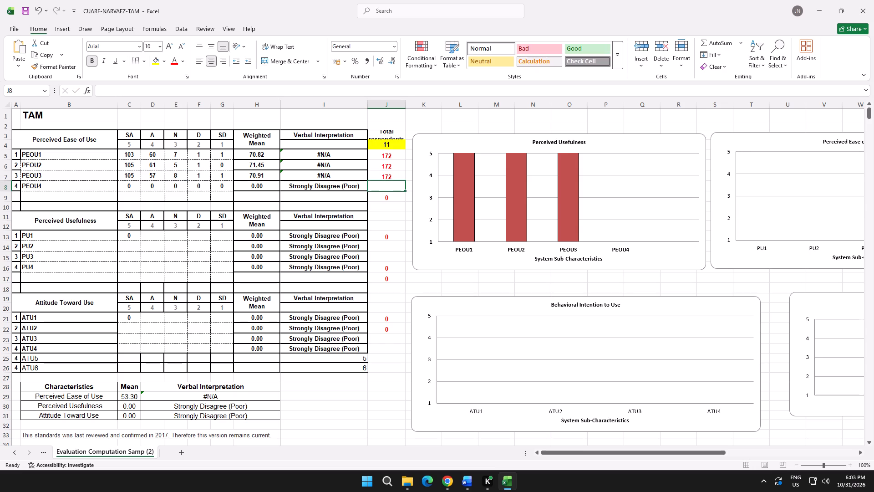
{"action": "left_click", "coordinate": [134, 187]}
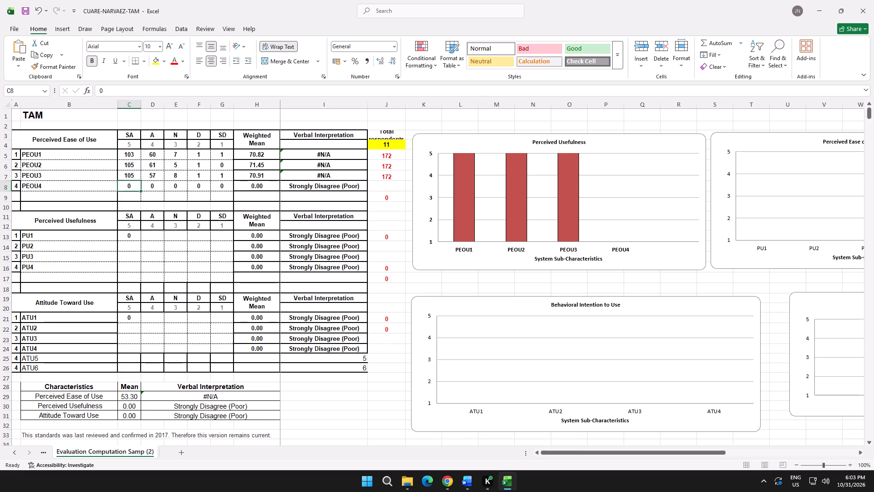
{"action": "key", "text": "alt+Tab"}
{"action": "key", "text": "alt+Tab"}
Paste the copied total formula into J8 for PEOU4 and change its range to =SUM(C8:G8).
{"action": "left_click", "coordinate": [386, 185]}
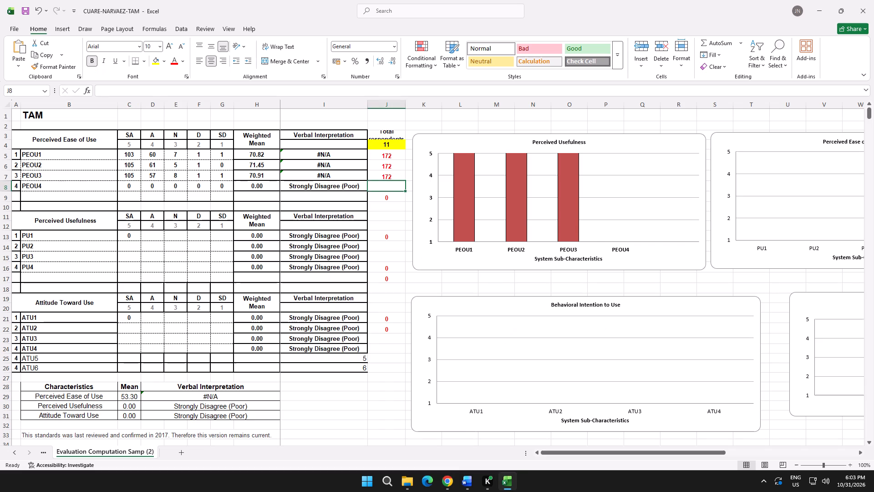
{"action": "left_click", "coordinate": [137, 91]}
{"action": "key", "text": "ctrl+v"}
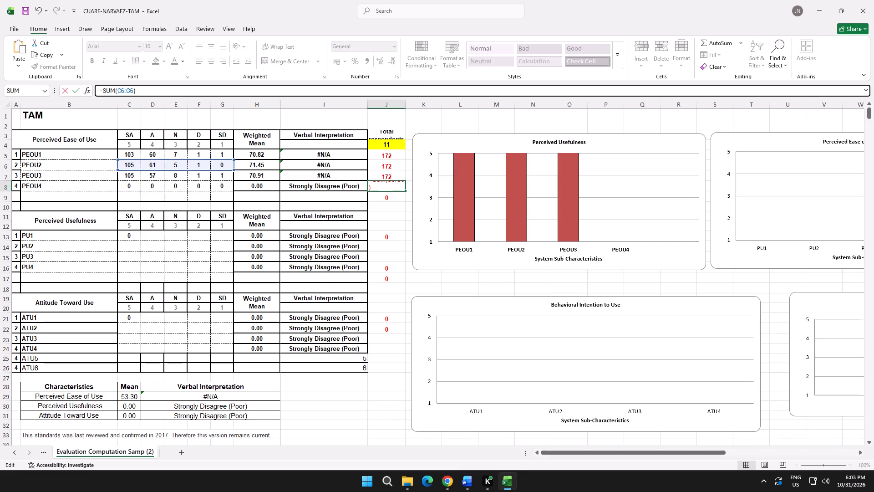
{"action": "left_click", "coordinate": [124, 92]}
{"action": "key", "text": "8"}
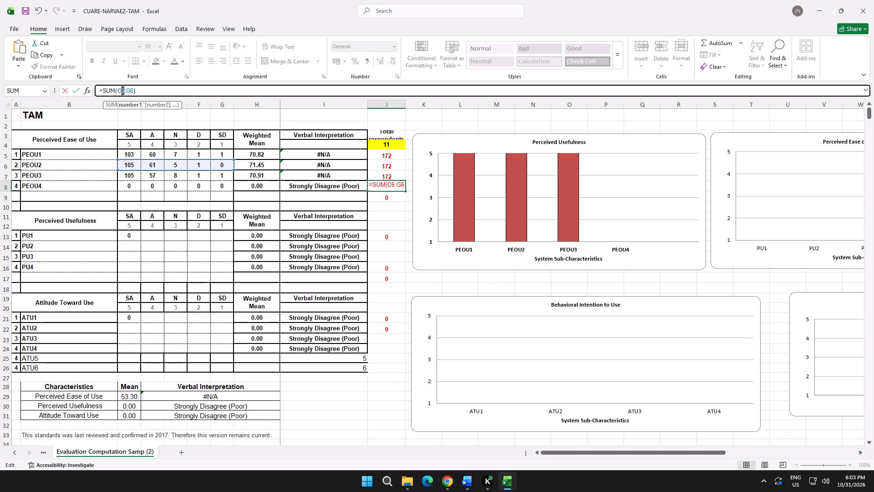
{"action": "left_click", "coordinate": [132, 92]}
{"action": "key", "text": "8"}
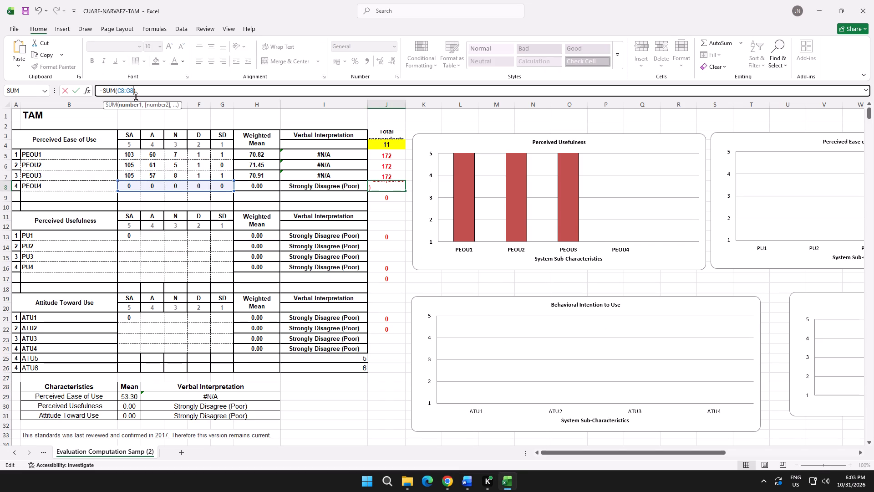
{"action": "left_click", "coordinate": [381, 213]}
Enter the first two PEOU4 counts from the Google Forms chart: SA 107 and A 61.
{"action": "left_click", "coordinate": [135, 189]}
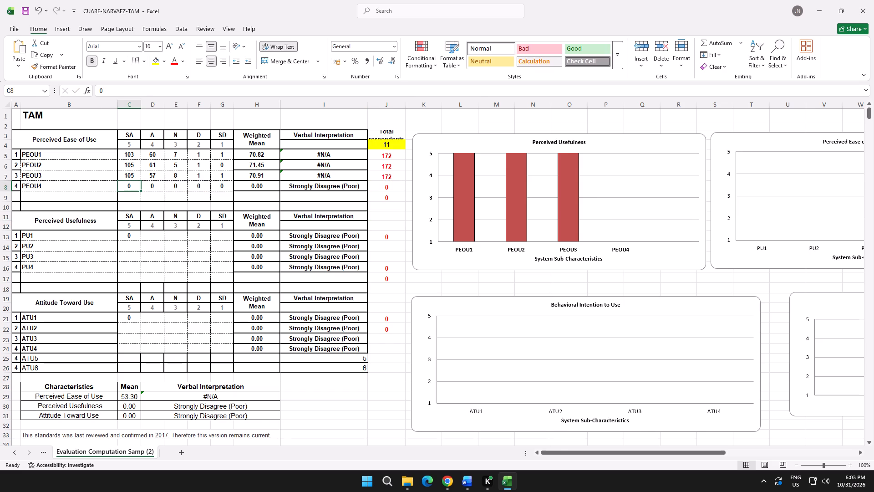
{"action": "key", "text": "alt+Tab"}
{"action": "key", "text": "alt+Tab"}
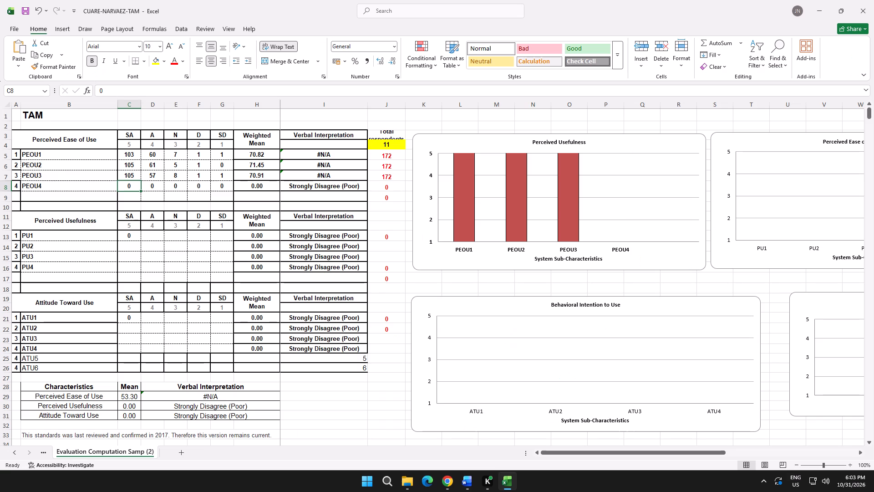
{"action": "double_click", "coordinate": [135, 185]}
{"action": "key", "text": "BackSpace"}
{"action": "type", "text": "107"}
{"action": "key", "text": "alt+Tab"}
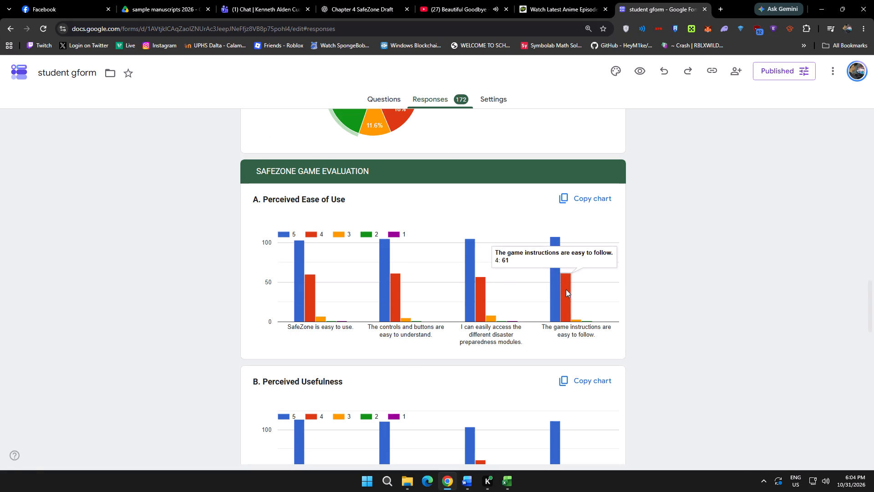
{"action": "key", "text": "alt+Tab"}
{"action": "double_click", "coordinate": [156, 186]}
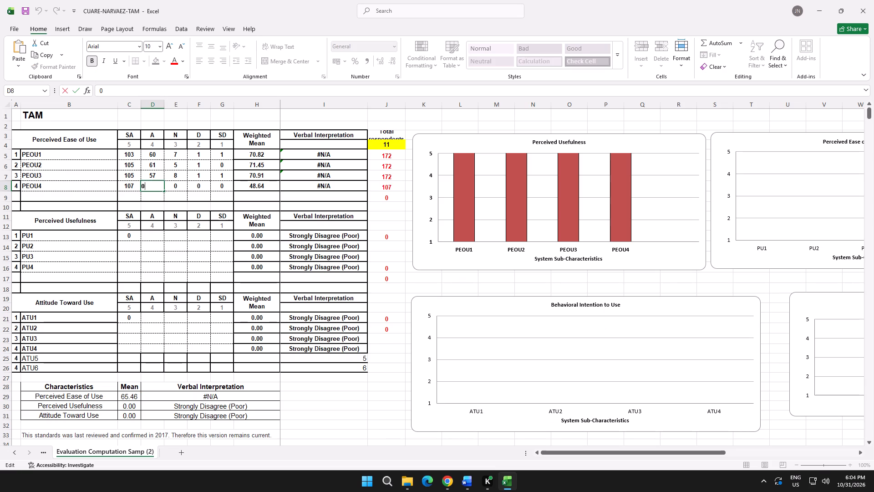
{"action": "key", "text": "BackSpace"}
{"action": "type", "text": "61"}
{"action": "key", "text": "Return"}
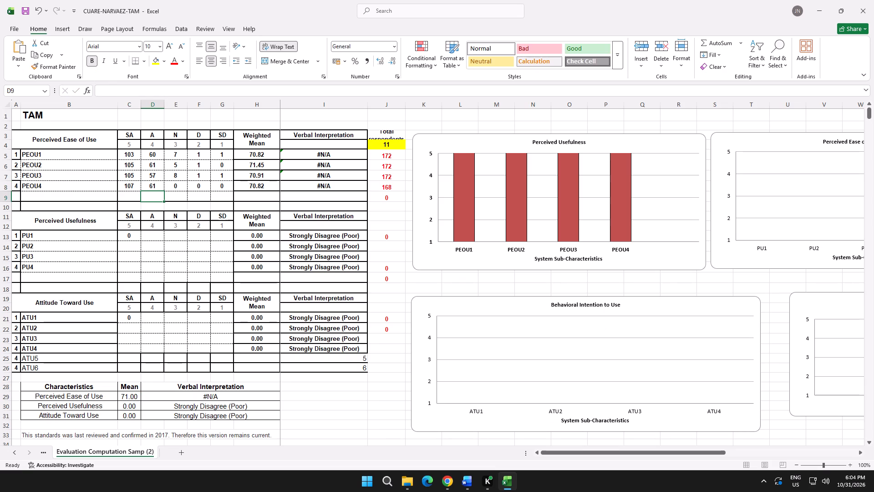
Enter the PEOU4 counts N 3 and D 1 from the Google Forms chart.
{"action": "left_click", "coordinate": [181, 187]}
{"action": "key", "text": "alt+Tab"}
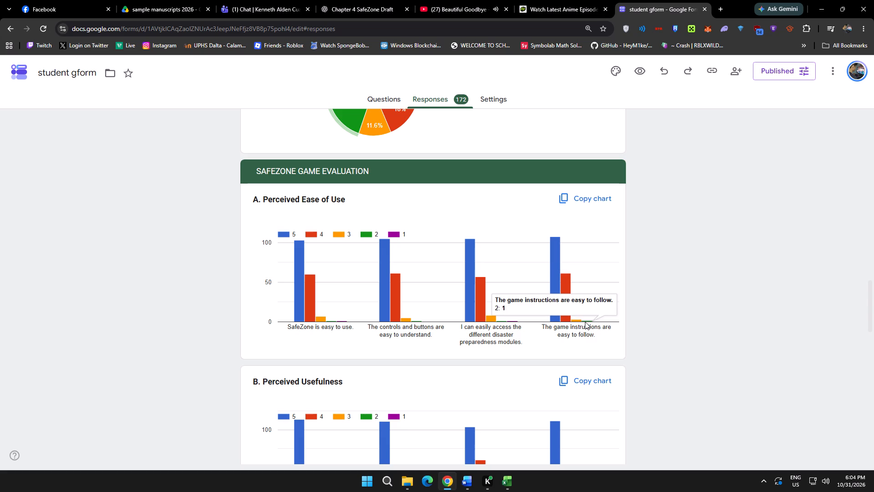
{"action": "key", "text": "alt+Tab"}
{"action": "double_click", "coordinate": [181, 186]}
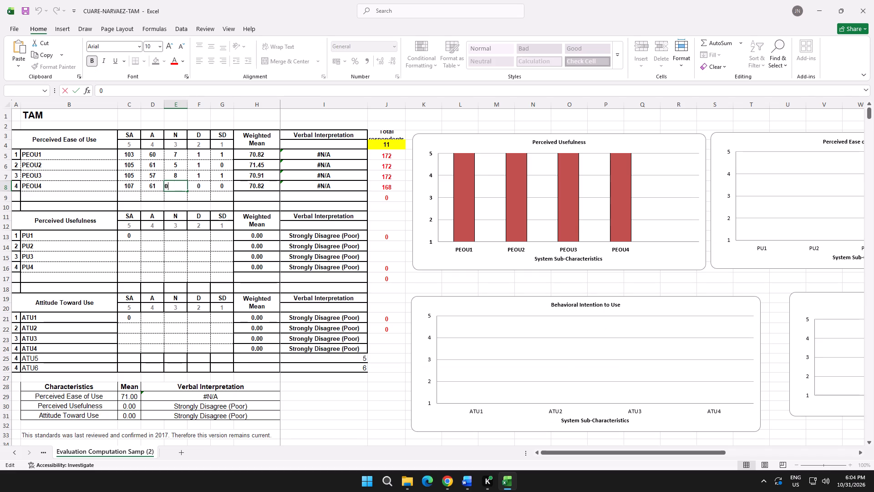
{"action": "key", "text": "BackSpace"}
{"action": "key", "text": "3"}
{"action": "left_click", "coordinate": [205, 188]}
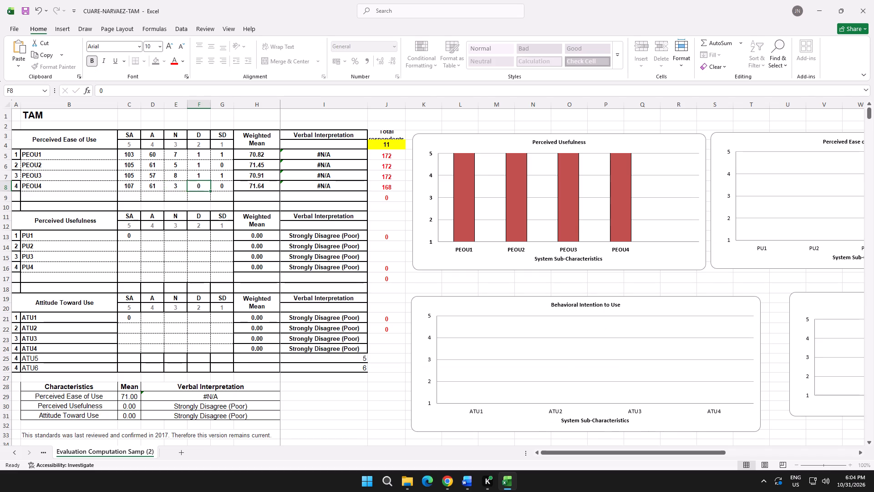
{"action": "key", "text": "alt+Tab"}
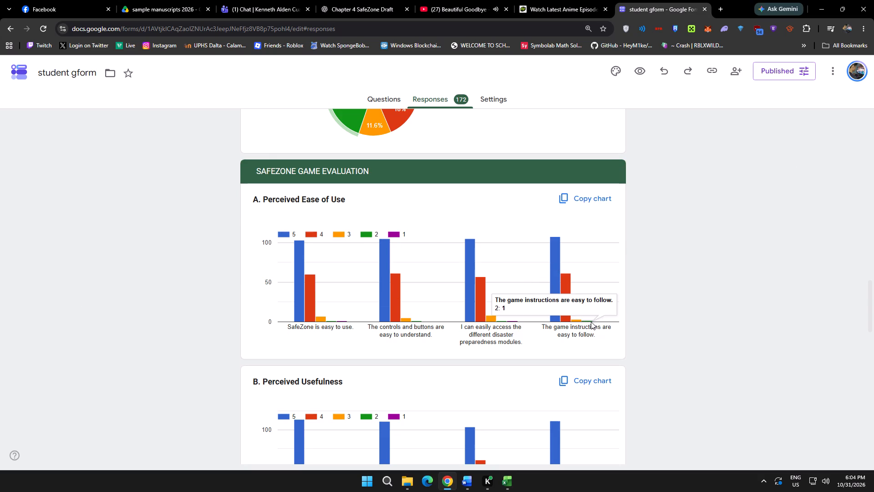
{"action": "key", "text": "alt+Tab"}
{"action": "double_click", "coordinate": [204, 185]}
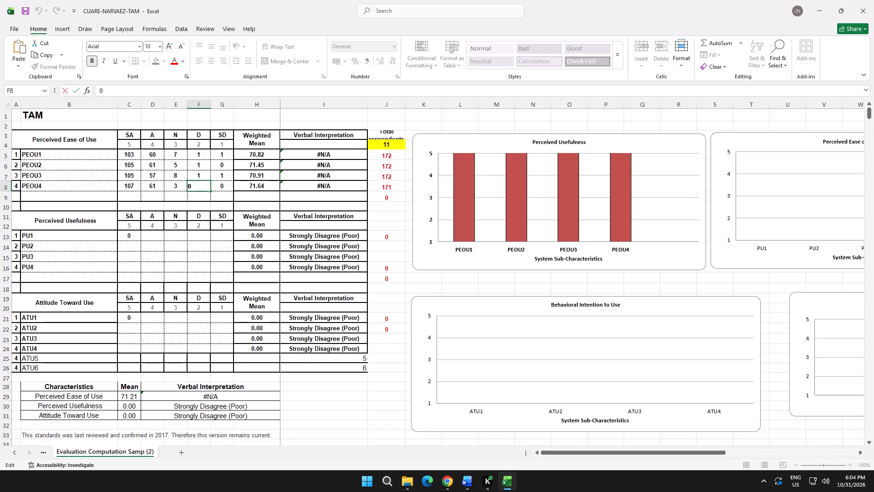
{"action": "key", "text": "BackSpace"}
{"action": "key", "text": "1"}
{"action": "key", "text": "Return"}
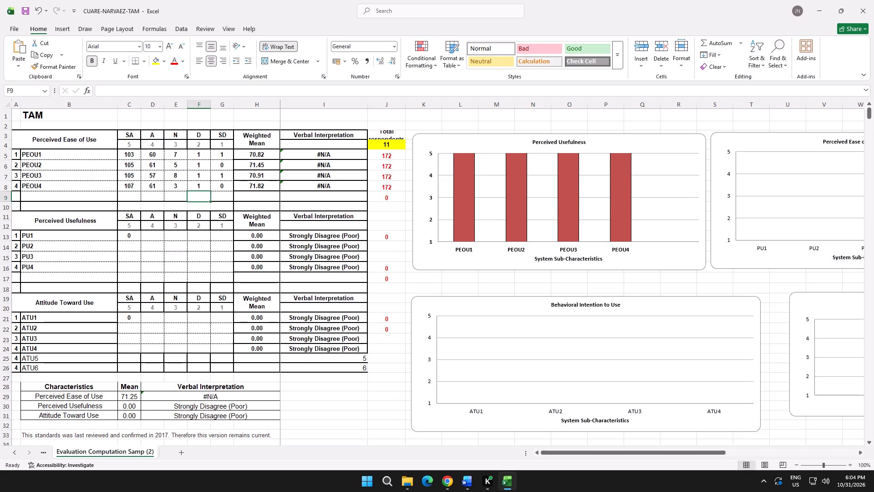
Examine the respondent total cells and the verbal interpretation lookup formulas in the item tables and the characteristics summary.
{"action": "left_click", "coordinate": [384, 196]}
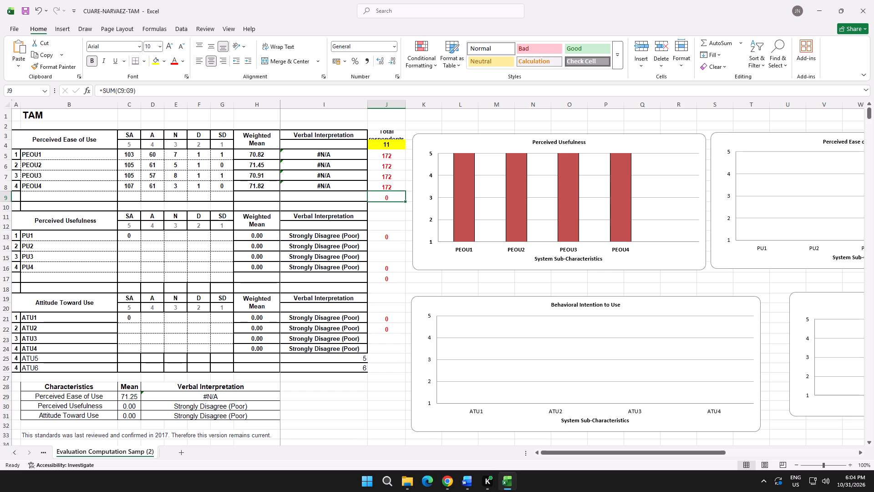
{"action": "left_click", "coordinate": [381, 149]}
{"action": "left_click", "coordinate": [385, 134]}
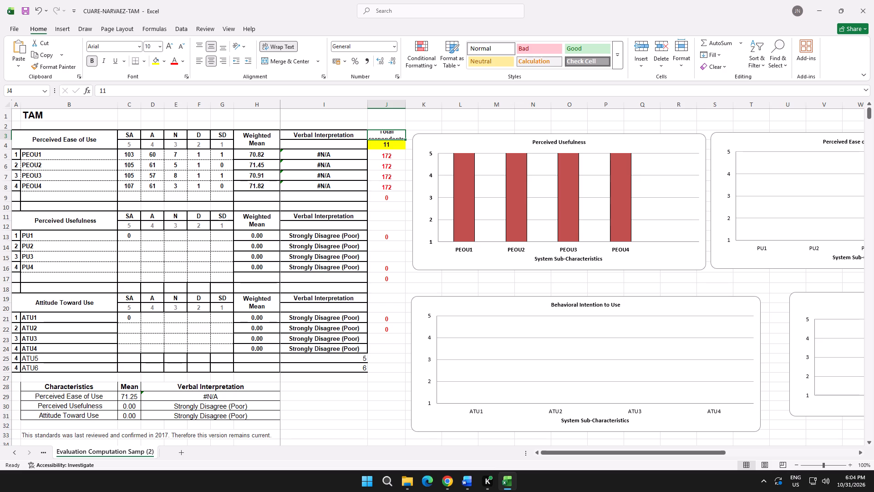
{"action": "left_click", "coordinate": [303, 234]}
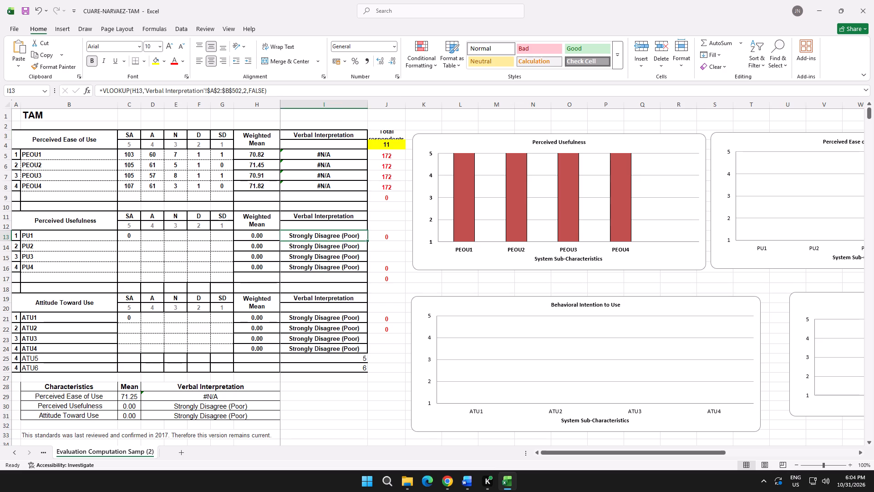
{"action": "scroll", "coordinate": [339, 400], "scroll_direction": "down", "scroll_amount": 1}
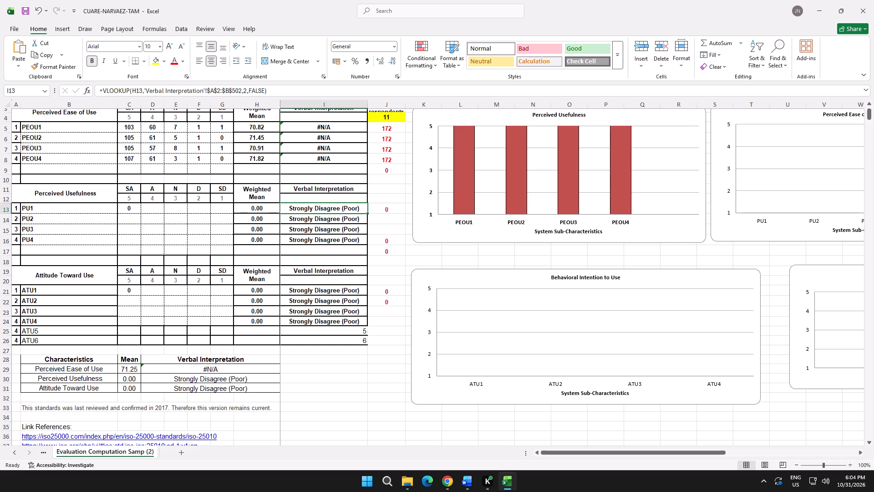
{"action": "left_click", "coordinate": [217, 369]}
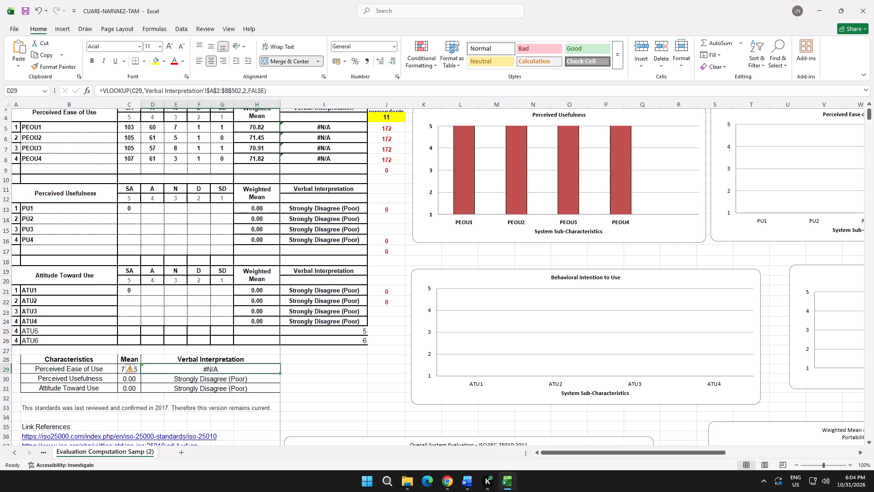
{"action": "left_click", "coordinate": [315, 362]}
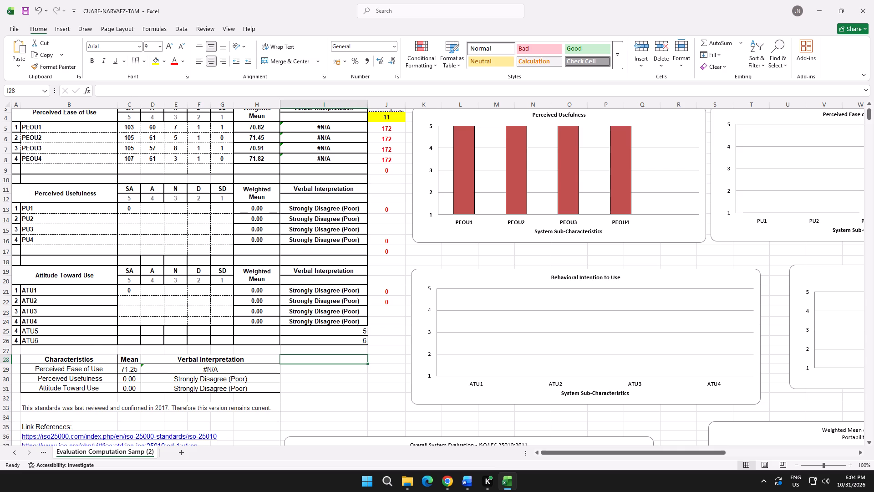
{"action": "scroll", "coordinate": [316, 360], "scroll_direction": "up", "scroll_amount": 1}
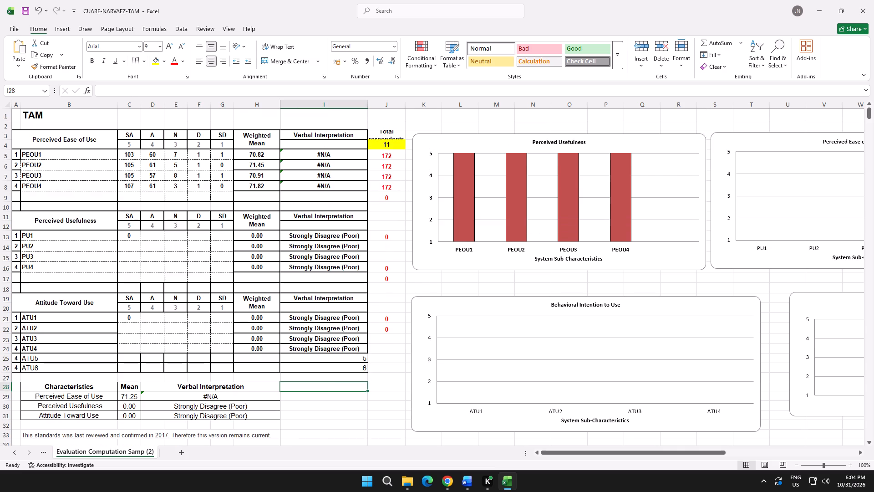
{"action": "scroll", "coordinate": [320, 371], "scroll_direction": "up", "scroll_amount": 1}
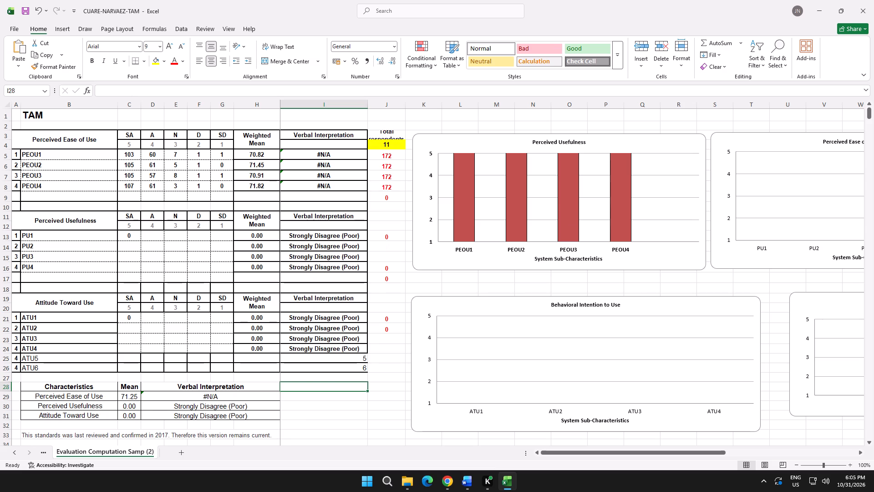
Enter the first two PU1 counts from the Google Forms Perceived Usefulness chart: SA 114 and A 49.
{"action": "key", "text": "alt+Tab"}
{"action": "scroll", "coordinate": [249, 277], "scroll_direction": "down", "scroll_amount": 4}
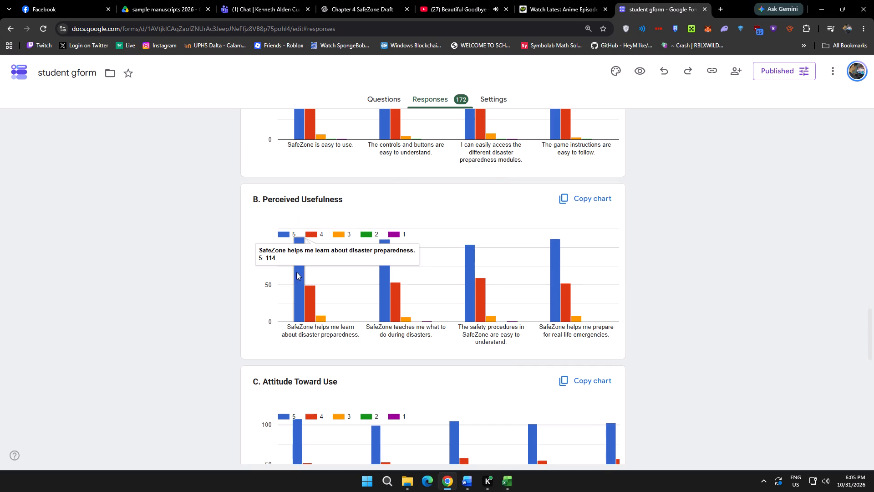
{"action": "key", "text": "alt+Tab"}
{"action": "double_click", "coordinate": [136, 237]}
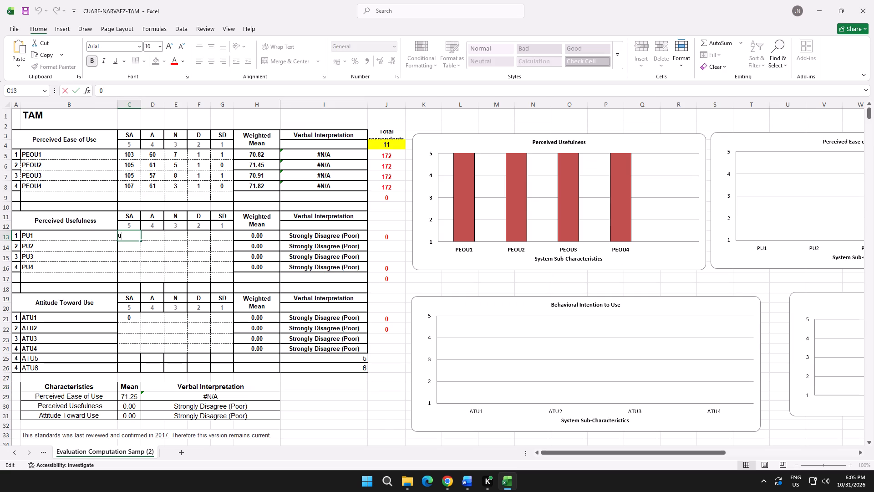
{"action": "key", "text": "BackSpace"}
{"action": "type", "text": "114"}
{"action": "left_click", "coordinate": [153, 236]}
{"action": "key", "text": "alt+Tab"}
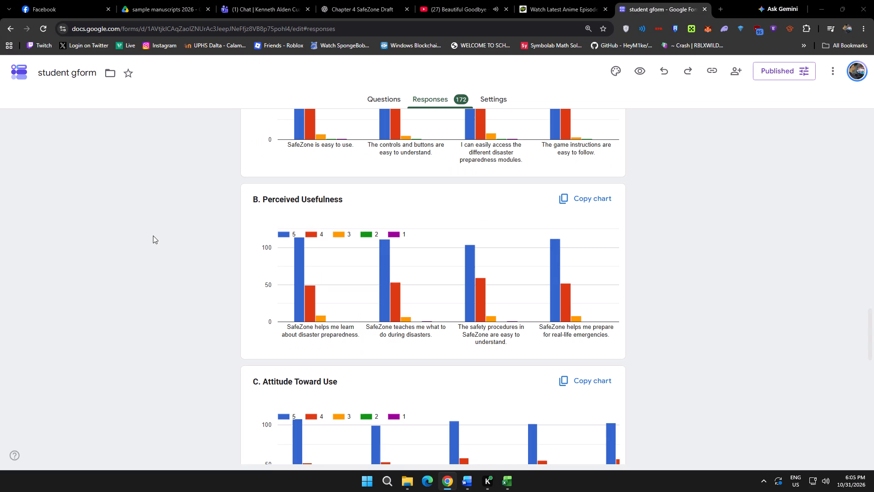
{"action": "key", "text": "alt+Tab"}
{"action": "double_click", "coordinate": [153, 236]}
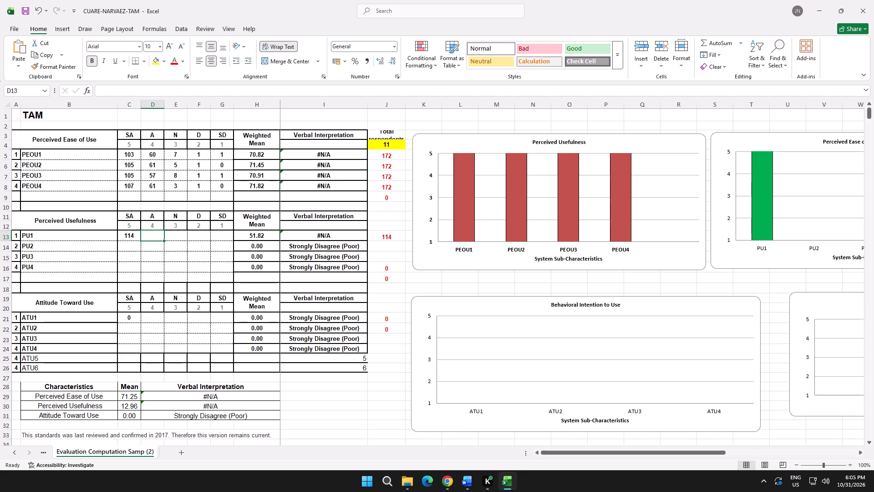
{"action": "type", "text": "49"}
Enter the PU1 counts N 9 and D 0 from the Perceived Usefulness chart.
{"action": "key", "text": "alt+Tab"}
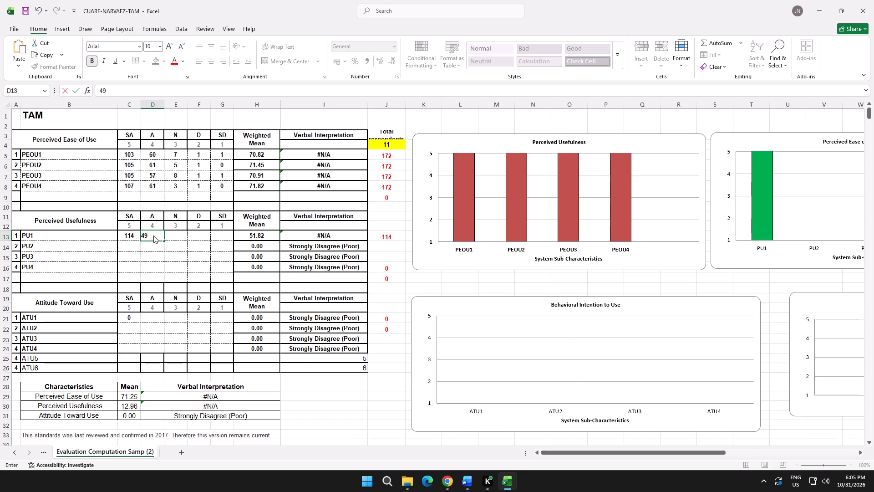
{"action": "key", "text": "alt+Tab"}
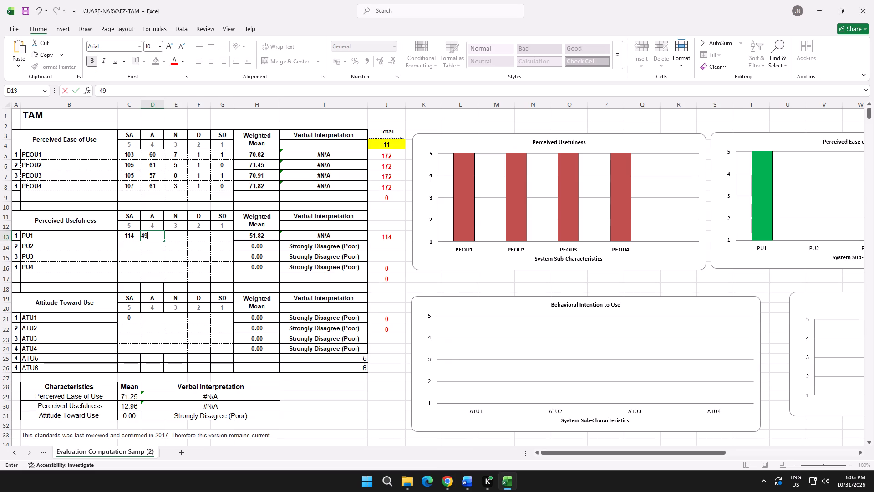
{"action": "double_click", "coordinate": [177, 238]}
{"action": "key", "text": "9"}
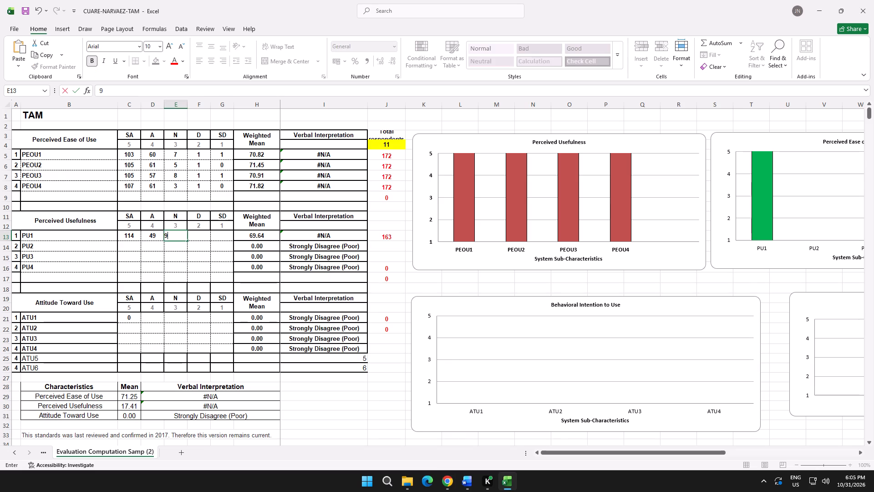
{"action": "key", "text": "alt+Tab"}
{"action": "key", "text": "alt+Tab"}
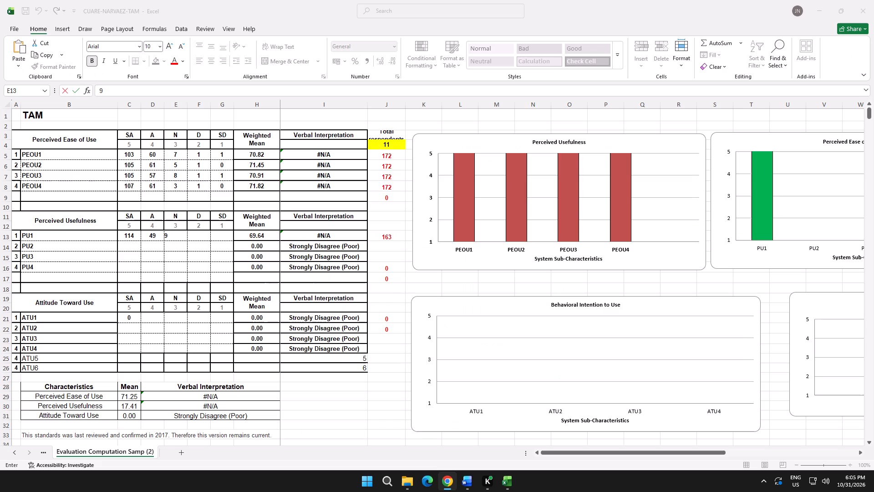
{"action": "left_click", "coordinate": [127, 248]}
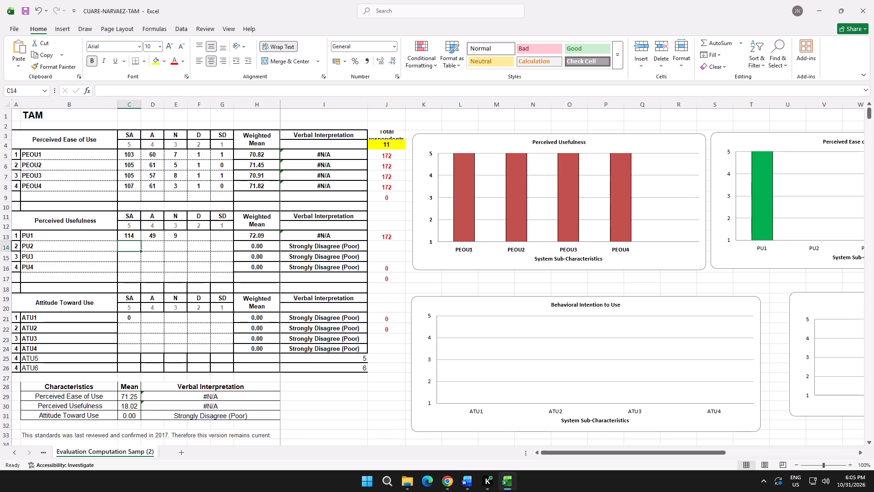
{"action": "left_click", "coordinate": [200, 237]}
{"action": "double_click", "coordinate": [201, 237]}
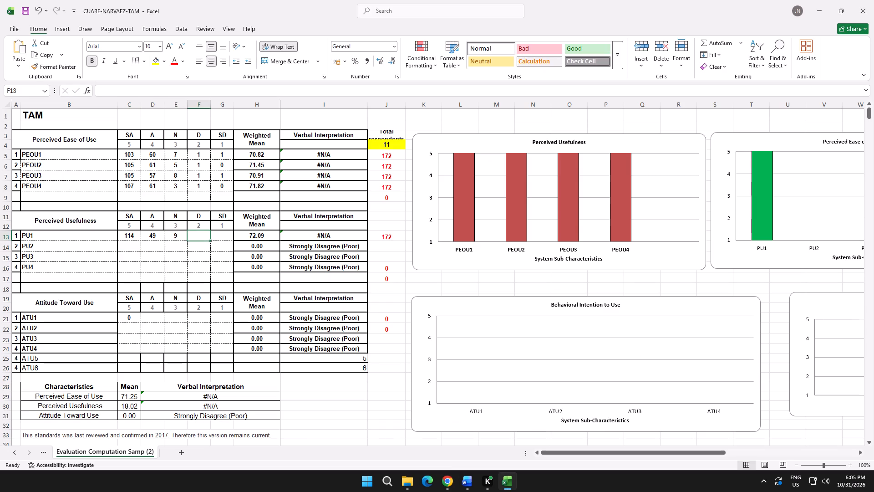
{"action": "key", "text": "0"}
{"action": "left_click", "coordinate": [220, 233]}
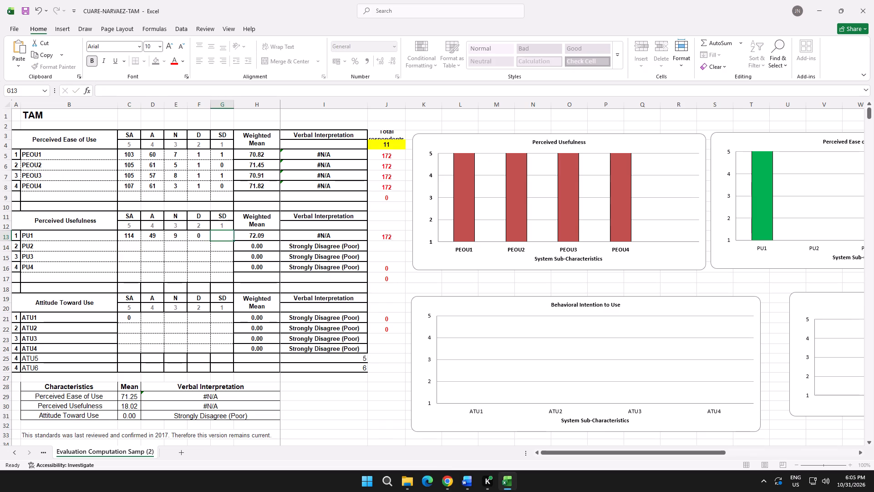
Enter 0 as the SD count for PU1.
{"action": "double_click", "coordinate": [220, 235]}
{"action": "key", "text": "0"}
{"action": "left_click", "coordinate": [132, 246]}
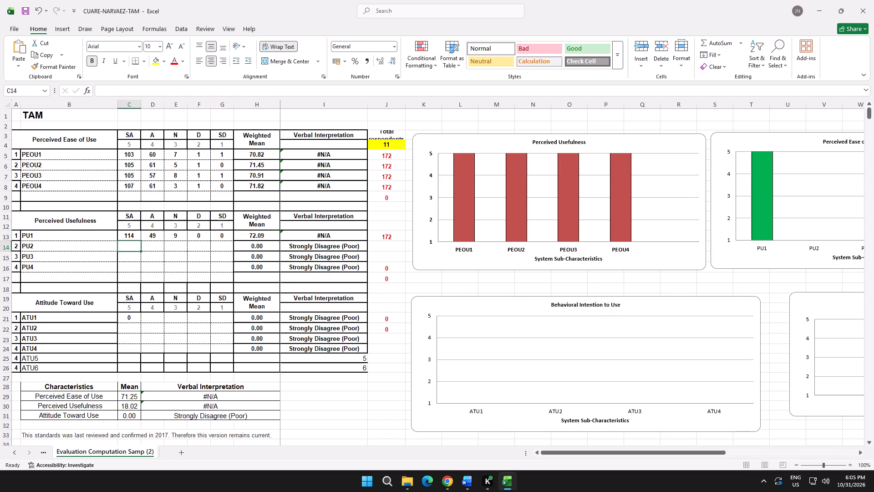
Enter the first two PU2 counts from the Google Forms Perceived Usefulness chart: SA 111 and A 53.
{"action": "left_click", "coordinate": [132, 246]}
{"action": "key", "text": "alt+Tab"}
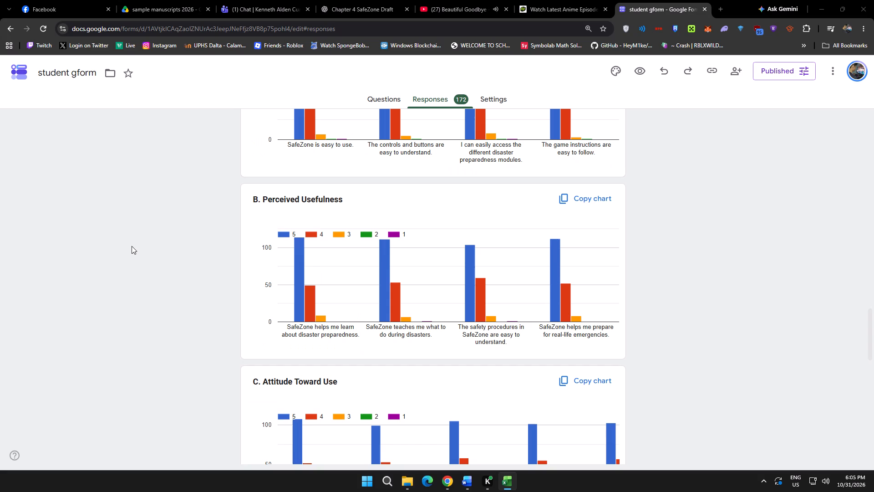
{"action": "key", "text": "alt+Tab"}
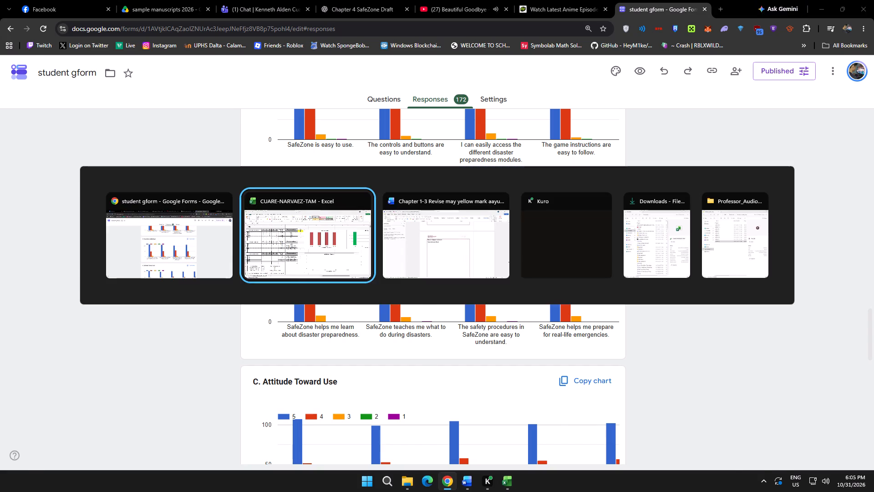
{"action": "double_click", "coordinate": [134, 246]}
{"action": "type", "text": "111"}
{"action": "left_click", "coordinate": [156, 246]}
{"action": "key", "text": "alt+Tab"}
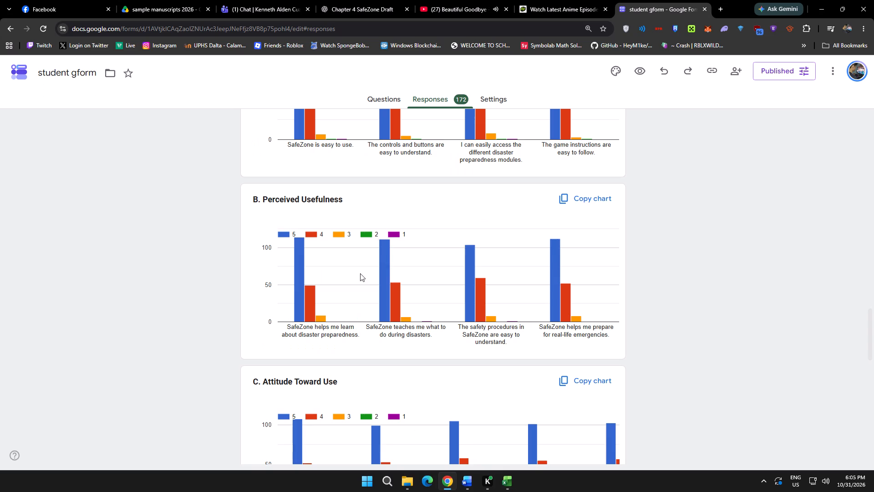
{"action": "key", "text": "alt+Tab"}
{"action": "double_click", "coordinate": [154, 245]}
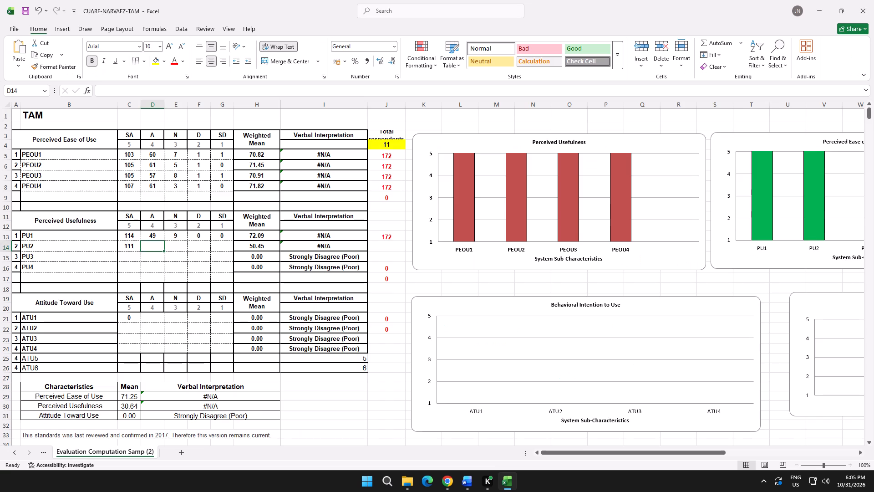
{"action": "key", "text": "5"}
{"action": "key", "text": "3"}
Enter the PU2 counts N 7 and SD 1 from the Perceived Usefulness chart.
{"action": "key", "text": "alt+Tab"}
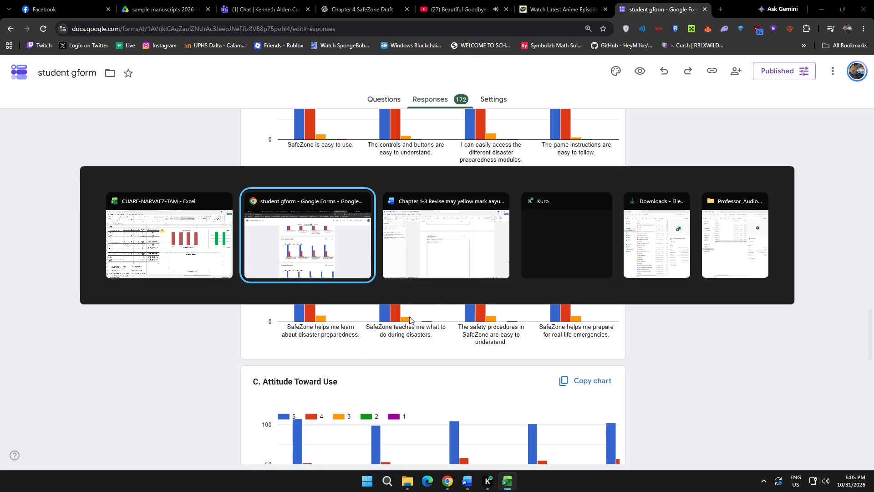
{"action": "key", "text": "alt+Tab"}
{"action": "triple_click", "coordinate": [178, 248]}
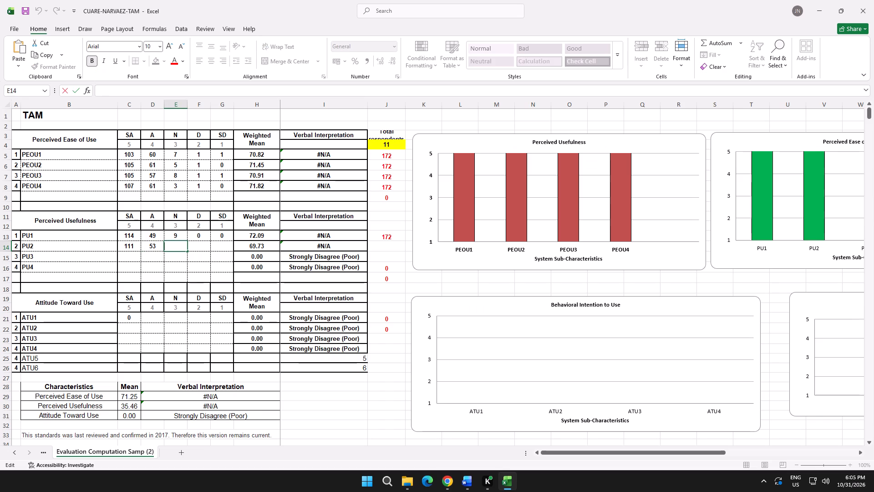
{"action": "key", "text": "7"}
{"action": "left_click", "coordinate": [199, 246]}
{"action": "key", "text": "alt+Tab"}
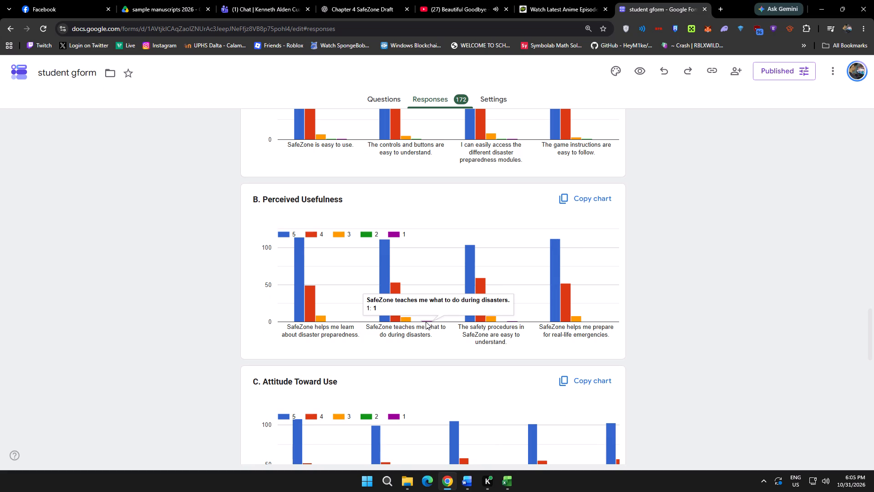
{"action": "key", "text": "alt+Tab"}
{"action": "left_click", "coordinate": [218, 251]}
{"action": "double_click", "coordinate": [224, 248]}
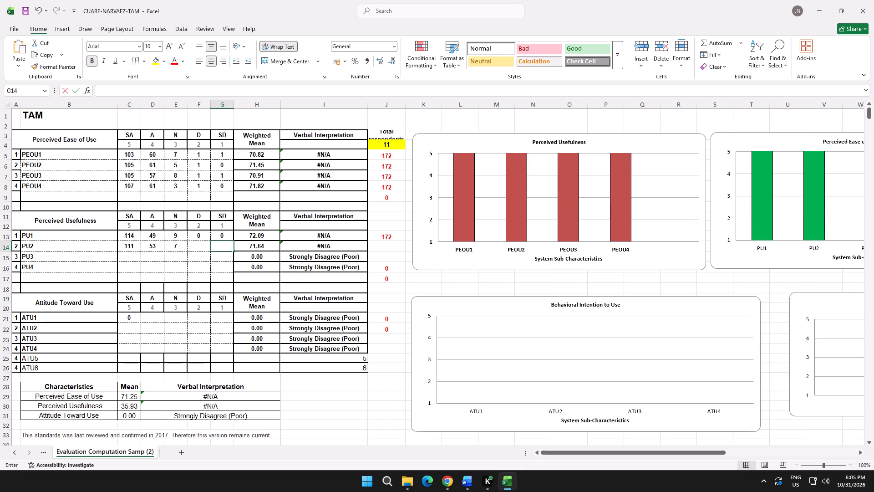
{"action": "key", "text": "1"}
{"action": "left_click", "coordinate": [135, 257]}
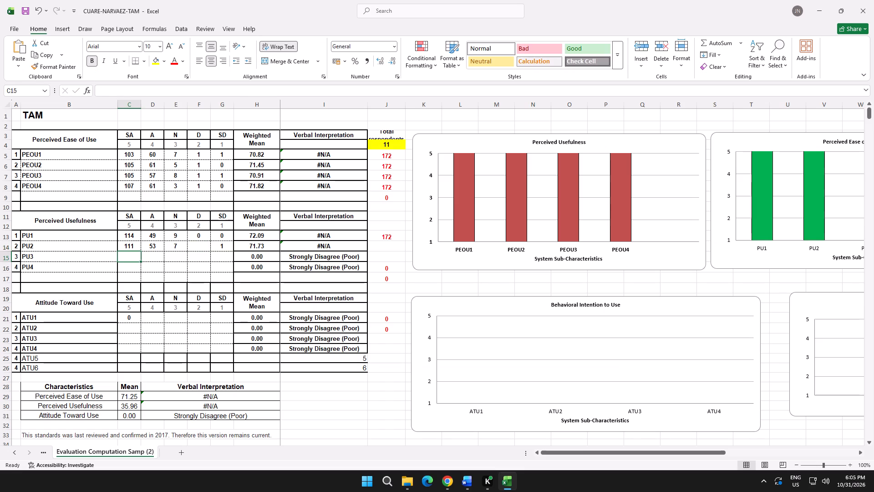
Copy the text of the PU1 respondent total formula, =SUM(C13:G13), leaving the formula intact in J13.
{"action": "left_click", "coordinate": [387, 240]}
{"action": "left_click_drag", "start_coordinate": [150, 87], "coordinate": [92, 87]}
{"action": "key", "text": "ctrl+c"}
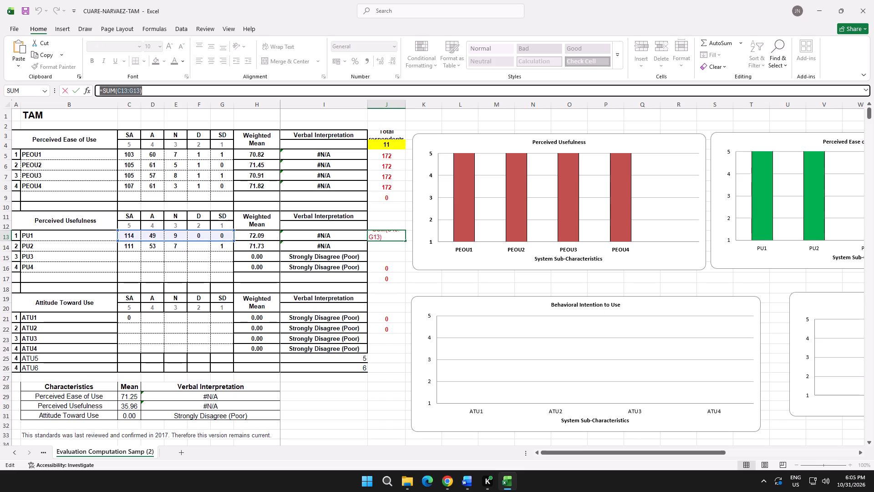
{"action": "left_click", "coordinate": [385, 248]}
{"action": "key", "text": "ctrl+z"}
{"action": "left_click", "coordinate": [386, 234]}
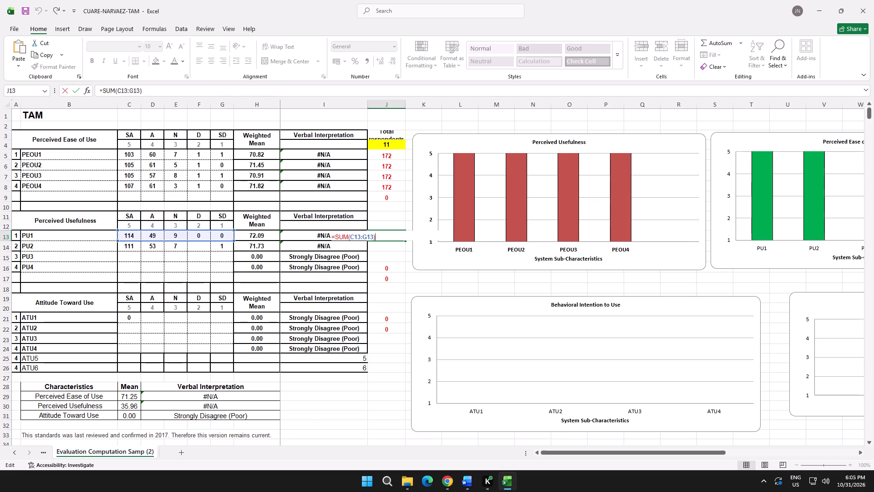
{"action": "left_click", "coordinate": [440, 91]}
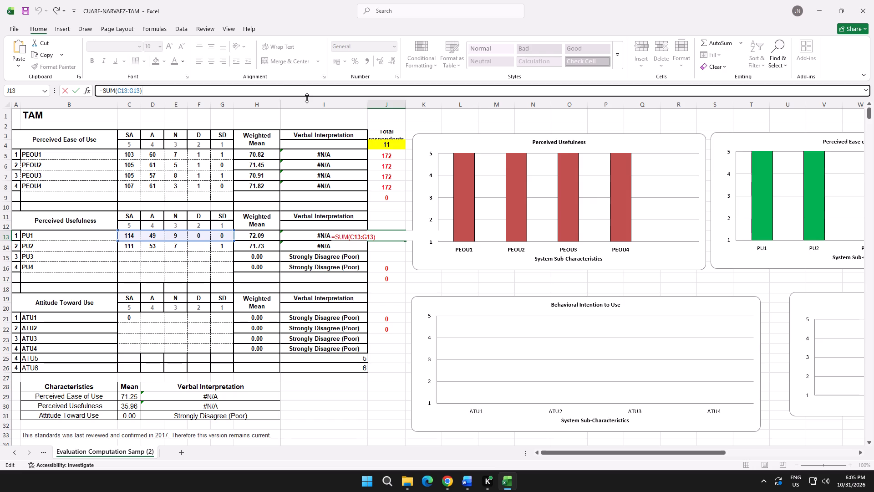
{"action": "key", "text": "ctrl+z"}
{"action": "key", "text": "ctrl+z"}
Paste the copied total formula for PU2 into J14 and adapt it to =SUM(C14:G14).
{"action": "left_click", "coordinate": [385, 246]}
{"action": "left_click", "coordinate": [147, 94]}
{"action": "key", "text": "ctrl+v"}
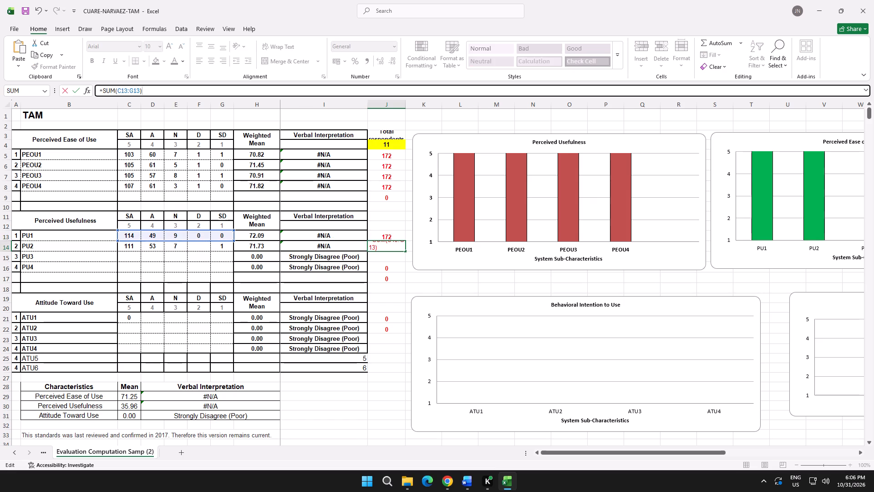
{"action": "left_click", "coordinate": [127, 90]}
{"action": "key", "text": "4"}
{"action": "left_click", "coordinate": [139, 91]}
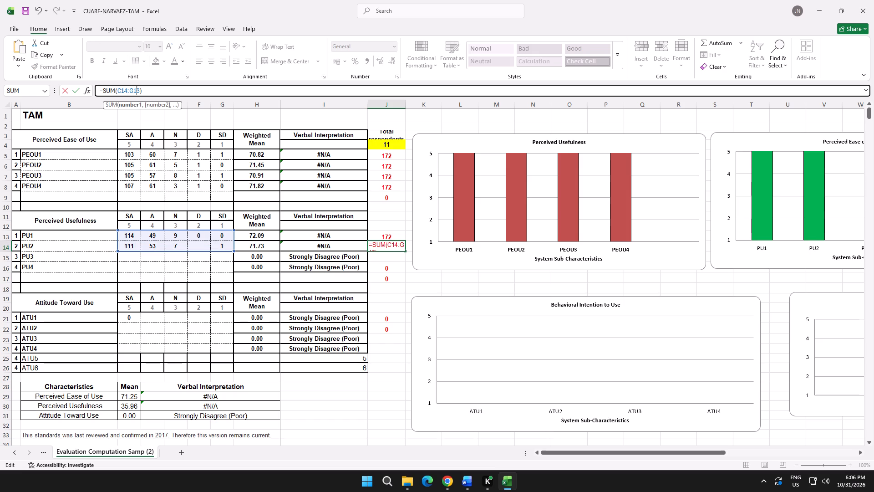
{"action": "key", "text": "4"}
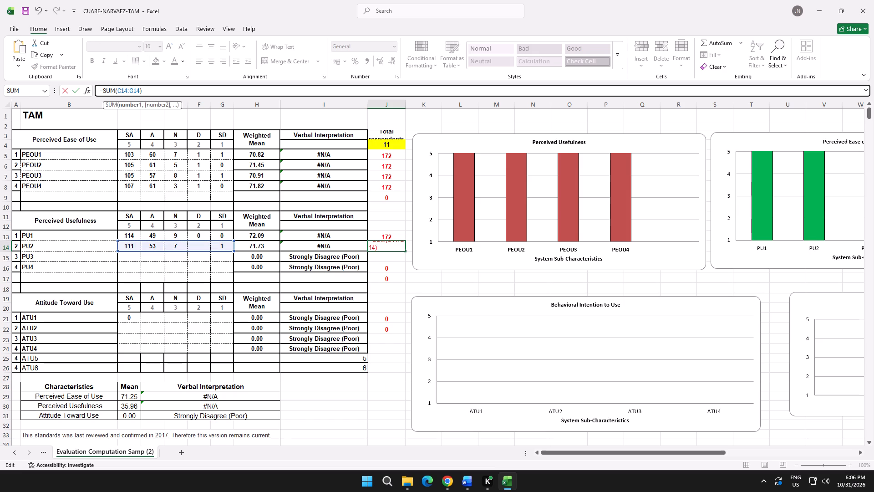
{"action": "left_click", "coordinate": [383, 256]}
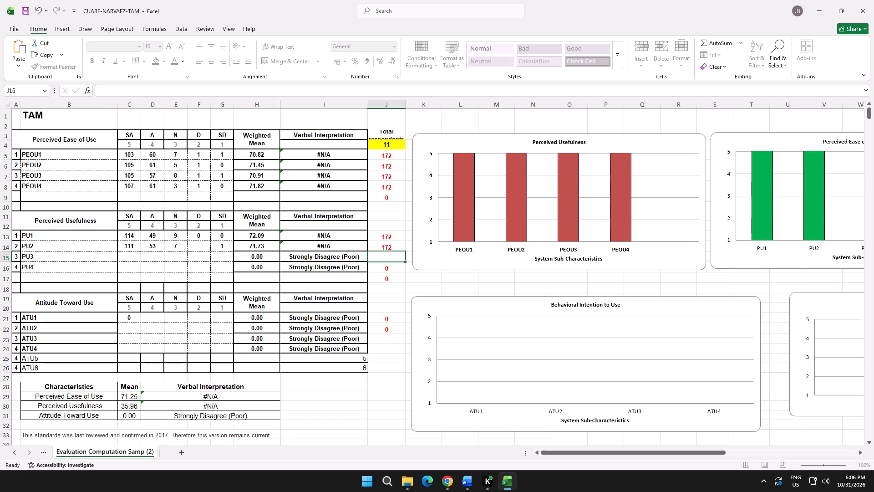
Fill in the missing D count for PU2 with 0.
{"action": "double_click", "coordinate": [197, 247]}
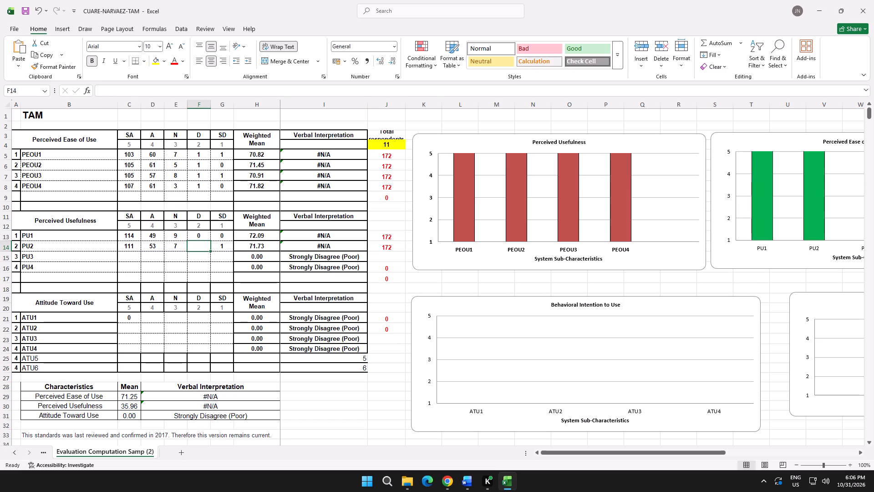
{"action": "double_click", "coordinate": [205, 247]}
{"action": "key", "text": "0"}
{"action": "left_click", "coordinate": [134, 257]}
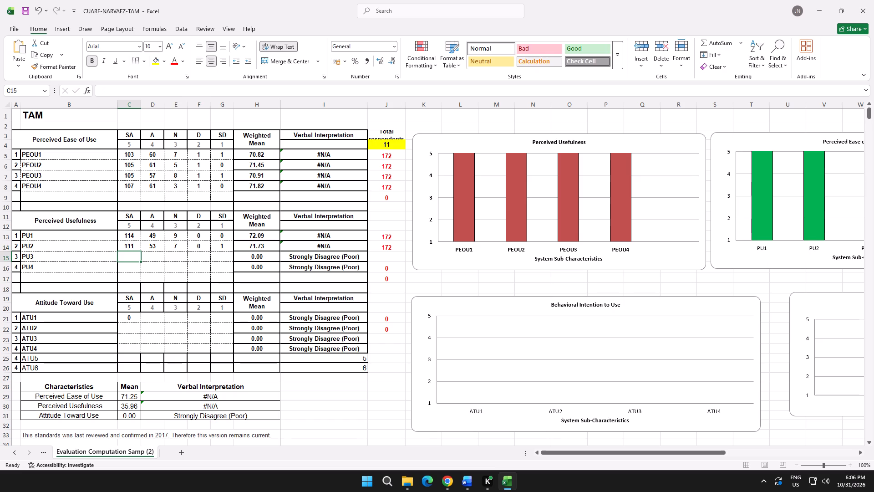
Enter the first two PU3 counts from the Google Forms Perceived Usefulness chart: SA 104 and A 59.
{"action": "key", "text": "alt+Tab"}
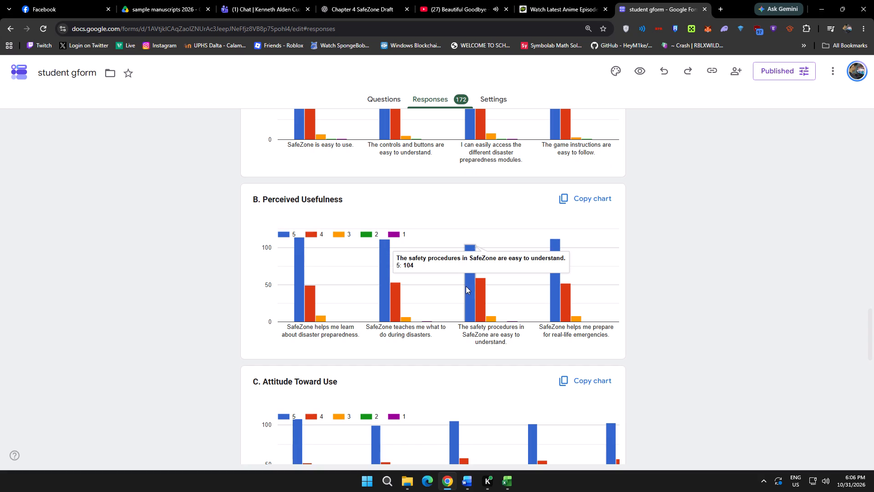
{"action": "key", "text": "alt+Tab"}
{"action": "double_click", "coordinate": [128, 257]}
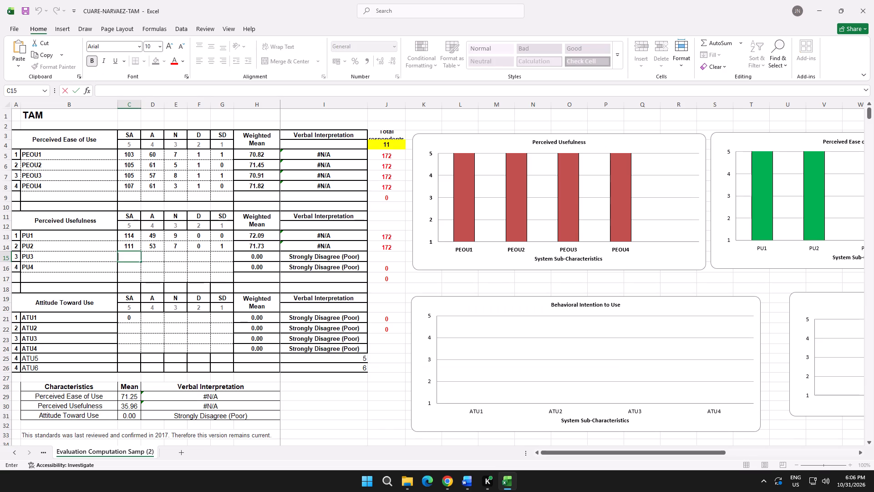
{"action": "type", "text": "104"}
{"action": "key", "text": "alt+Tab"}
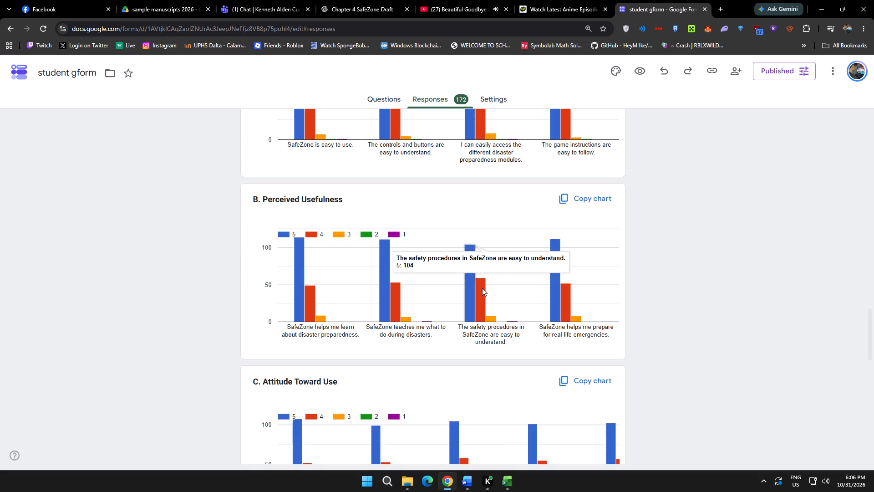
{"action": "key", "text": "alt+Tab"}
{"action": "double_click", "coordinate": [153, 258]}
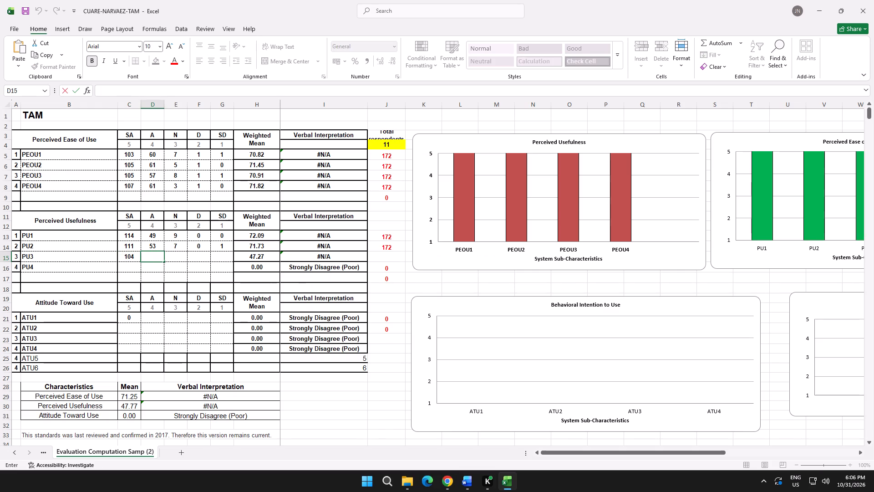
{"action": "type", "text": "59"}
Enter the remaining PU3 counts from the Perceived Usefulness chart: N 8, SD 1 and D 0.
{"action": "key", "text": "alt+Tab"}
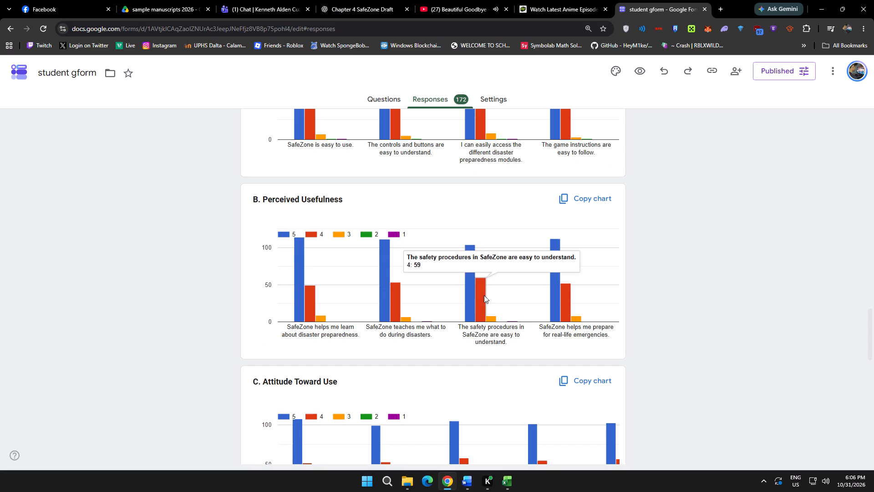
{"action": "key", "text": "alt+Tab"}
{"action": "double_click", "coordinate": [174, 258]}
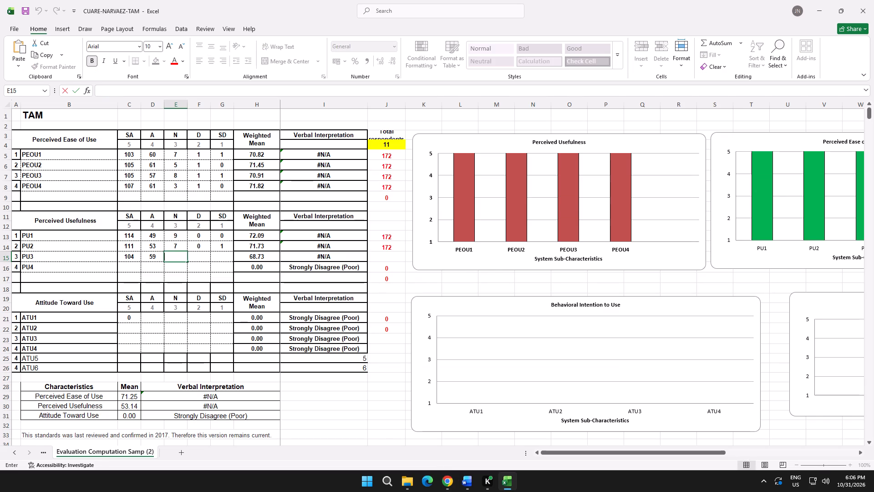
{"action": "key", "text": "8"}
{"action": "key", "text": "alt+Tab"}
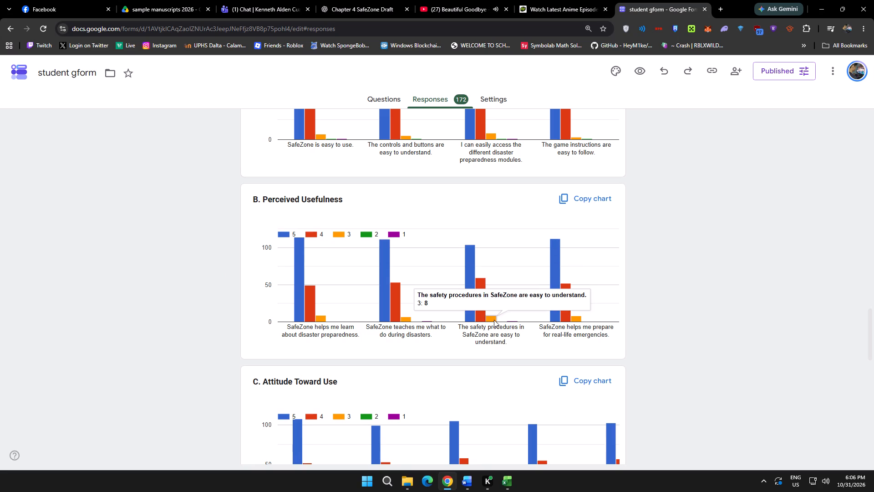
{"action": "key", "text": "alt+Tab"}
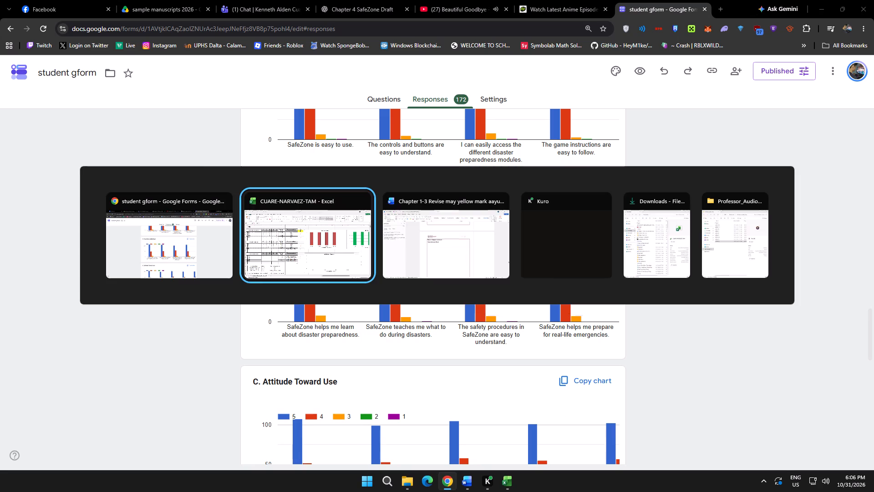
{"action": "left_click", "coordinate": [217, 257]}
{"action": "double_click", "coordinate": [218, 257]}
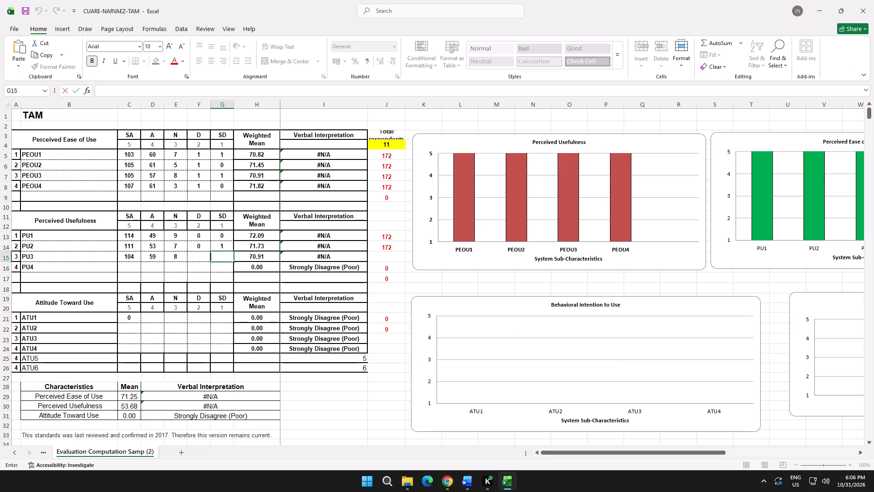
{"action": "key", "text": "1"}
{"action": "left_click", "coordinate": [201, 256]}
{"action": "double_click", "coordinate": [201, 256]}
{"action": "key", "text": "0"}
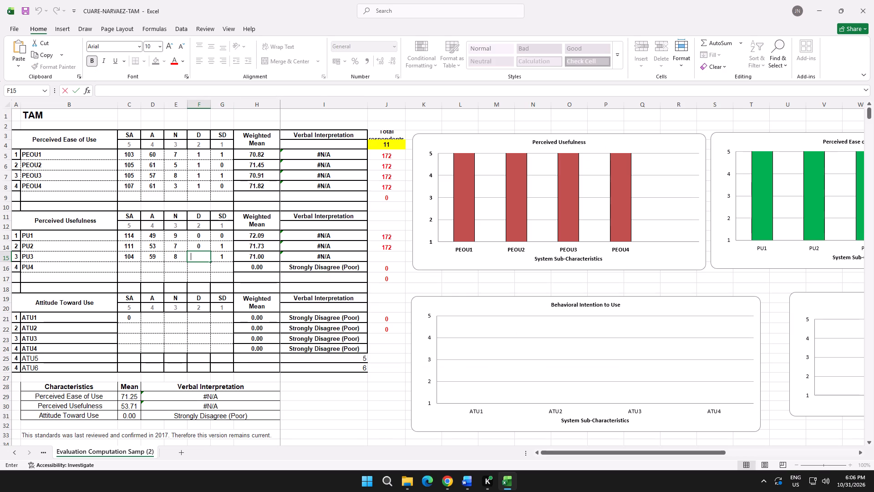
{"action": "left_click", "coordinate": [130, 267]}
Paste the copied total formula for PU3 into J15 and adapt it to =SUM(C15:G15).
{"action": "left_click", "coordinate": [392, 249]}
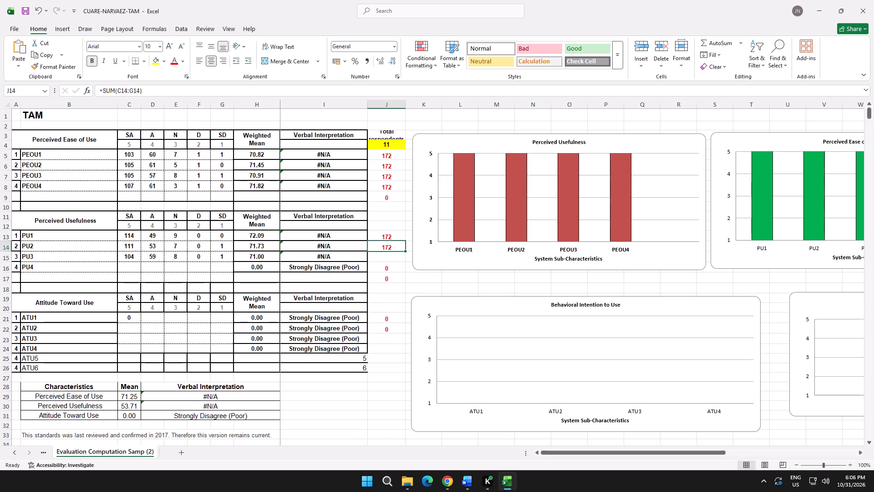
{"action": "left_click", "coordinate": [386, 256]}
{"action": "left_click", "coordinate": [141, 92]}
{"action": "key", "text": "ctrl+v"}
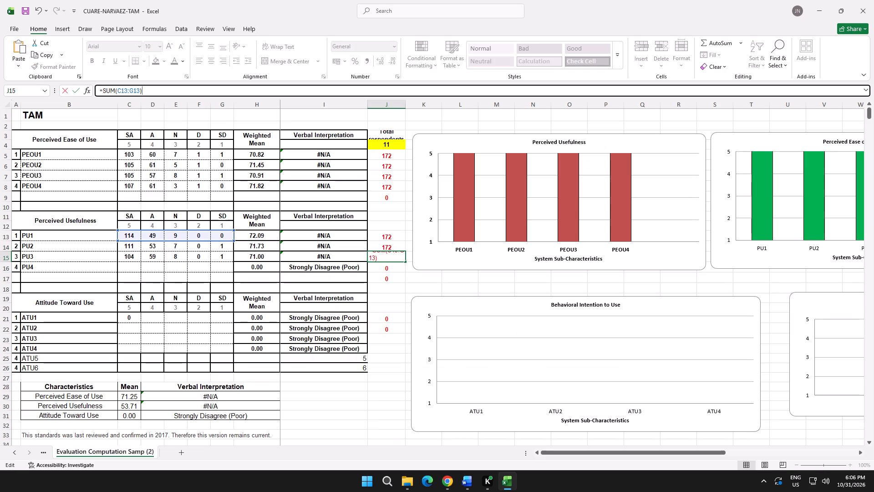
{"action": "left_click", "coordinate": [127, 92]}
{"action": "key", "text": "5"}
{"action": "left_click", "coordinate": [140, 90]}
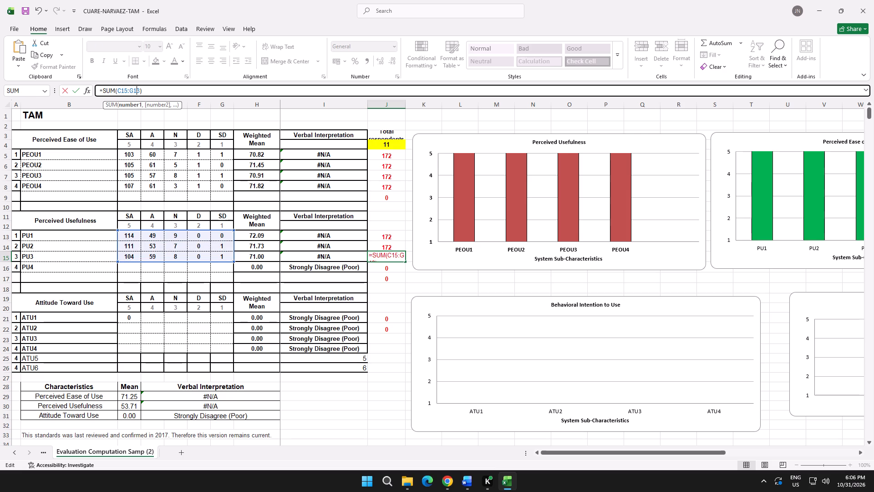
{"action": "key", "text": "5"}
{"action": "left_click", "coordinate": [127, 269]}
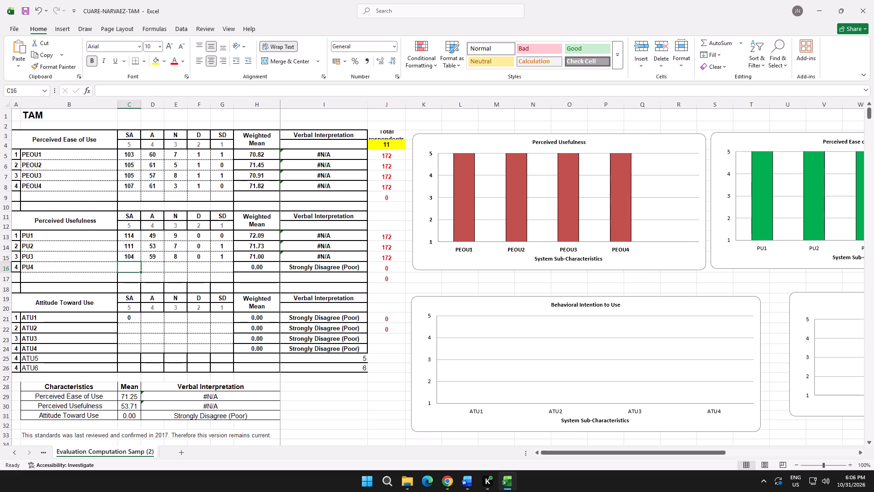
Enter the first two PU4 counts from the Google Forms Perceived Usefulness chart: SA 112 and A 52.
{"action": "key", "text": "alt+Tab"}
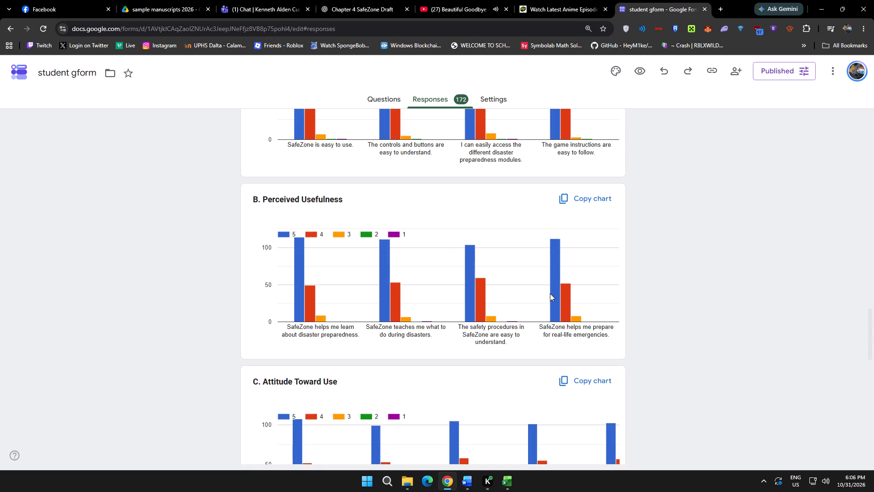
{"action": "key", "text": "alt+Tab"}
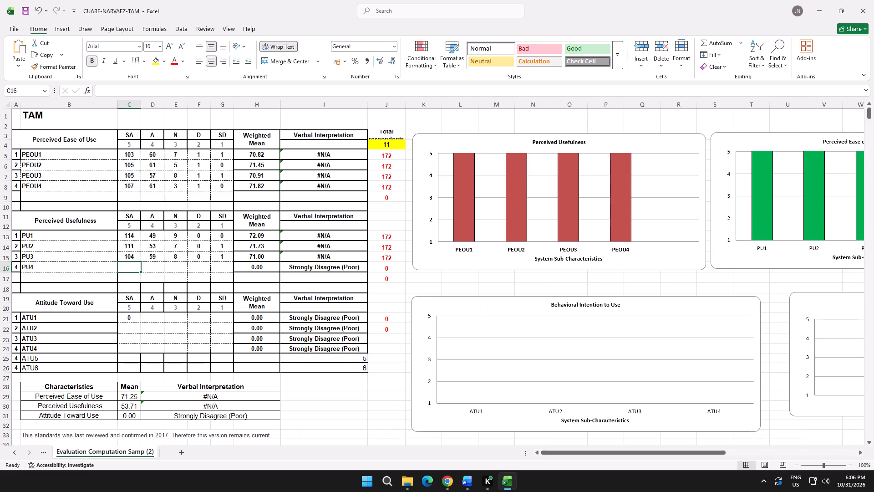
{"action": "double_click", "coordinate": [135, 266]}
{"action": "type", "text": "11"}
{"action": "key", "text": "2"}
{"action": "left_click", "coordinate": [147, 267]}
{"action": "key", "text": "alt+Tab"}
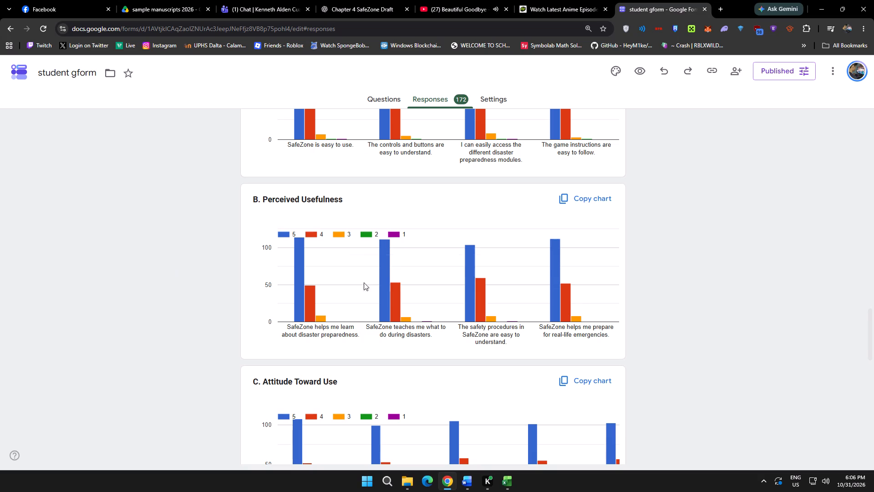
{"action": "key", "text": "alt+Tab"}
{"action": "double_click", "coordinate": [155, 266]}
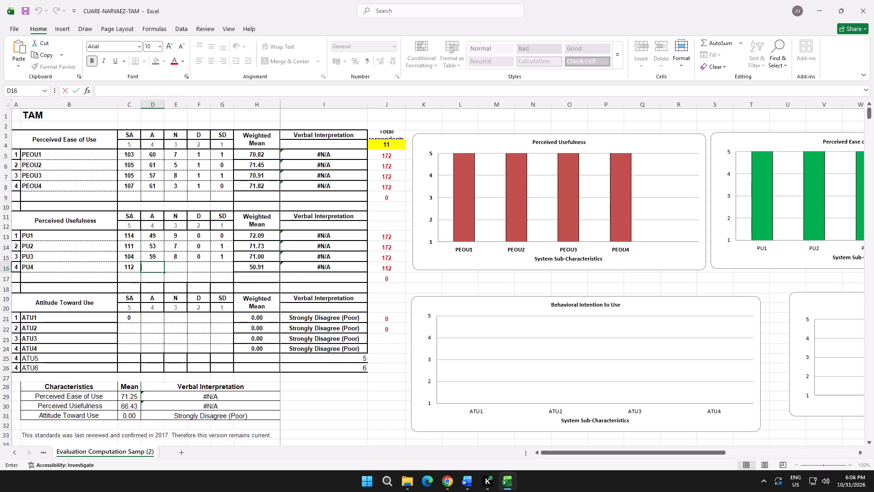
{"action": "type", "text": "52"}
Enter the remaining PU4 counts from the Perceived Usefulness chart: N 8, D 0 and SD 0.
{"action": "left_click", "coordinate": [179, 267]}
{"action": "key", "text": "alt+Tab"}
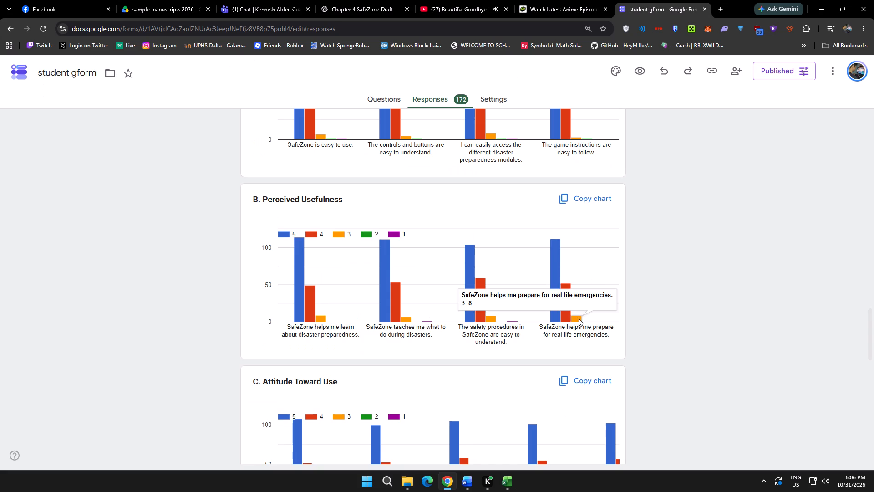
{"action": "key", "text": "alt+Tab"}
{"action": "double_click", "coordinate": [174, 265]}
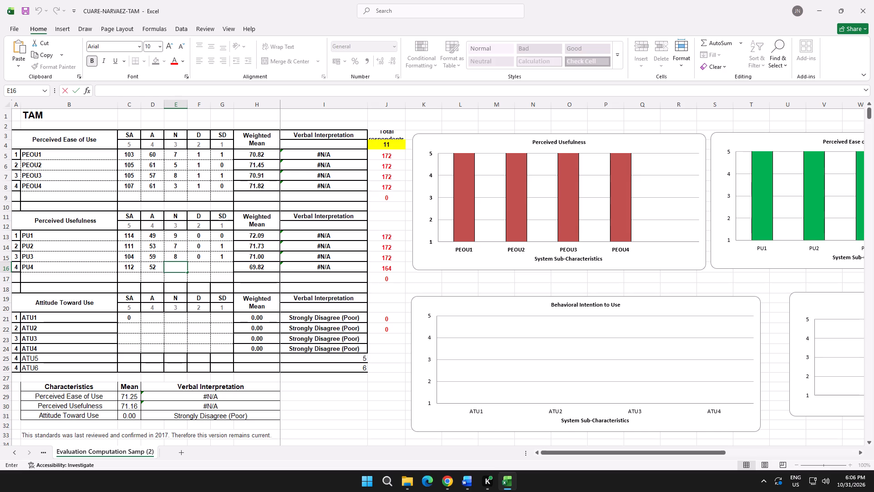
{"action": "key", "text": "8"}
{"action": "double_click", "coordinate": [198, 269]}
{"action": "key", "text": "0"}
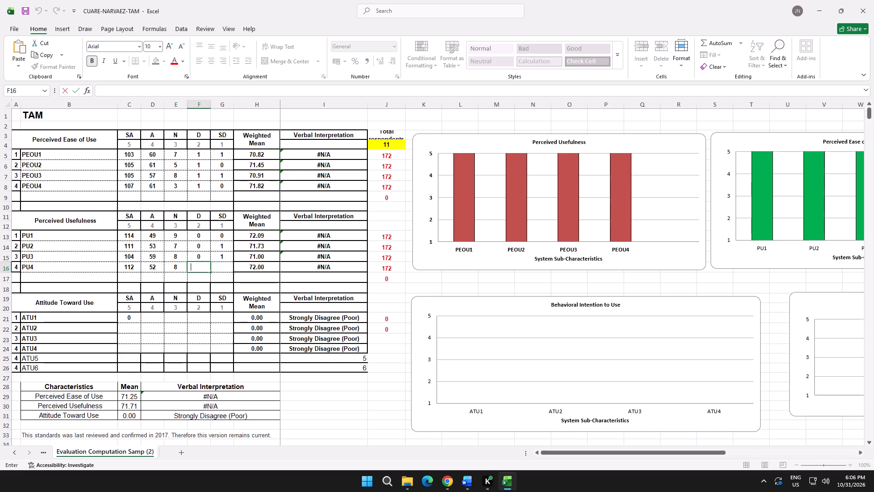
{"action": "double_click", "coordinate": [220, 266]}
{"action": "key", "text": "0"}
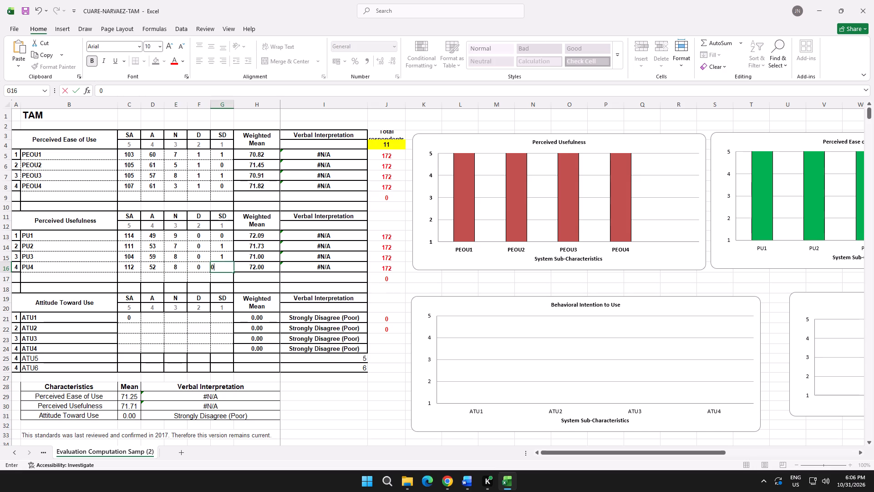
Enter the first two ATU1 counts from the Google Forms Attitude Toward Use chart, replacing the SA placeholder: SA 107 and A 52.
{"action": "left_click", "coordinate": [133, 319]}
{"action": "key", "text": "alt+Tab"}
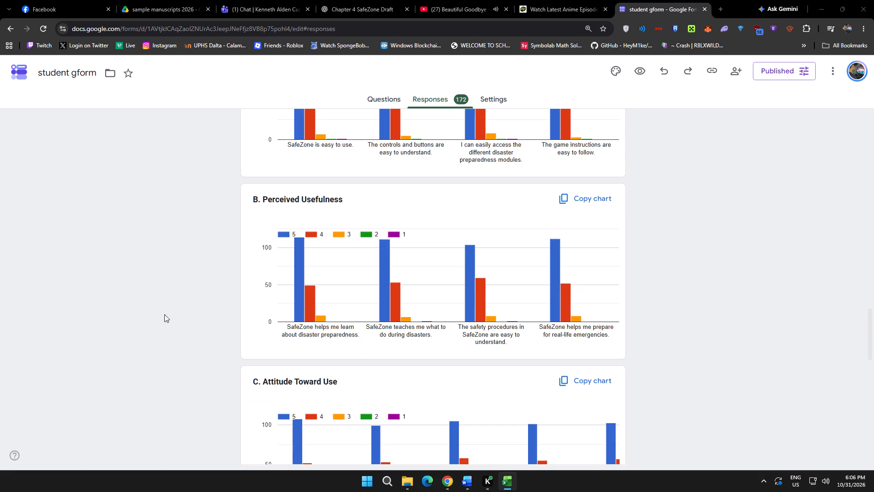
{"action": "scroll", "coordinate": [289, 294], "scroll_direction": "down", "scroll_amount": 5}
{"action": "key", "text": "alt+Tab"}
{"action": "double_click", "coordinate": [132, 317]}
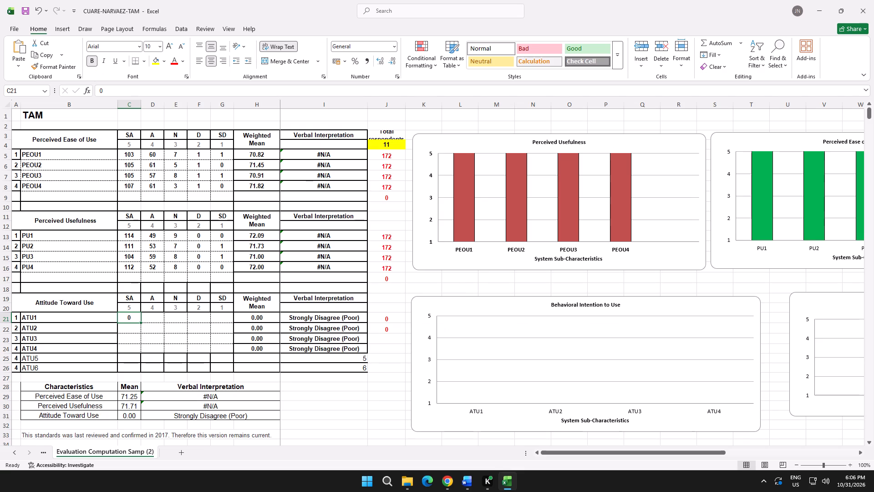
{"action": "key", "text": "BackSpace"}
{"action": "type", "text": "107"}
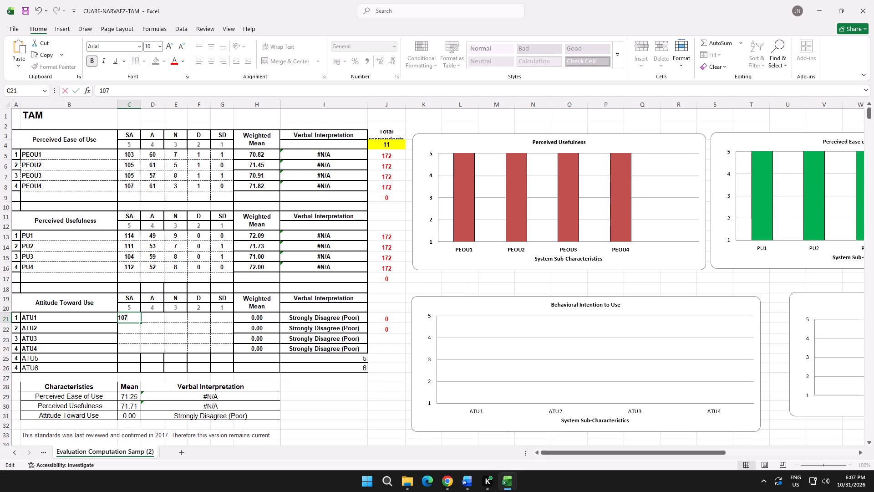
{"action": "left_click", "coordinate": [150, 320]}
{"action": "key", "text": "alt+Tab"}
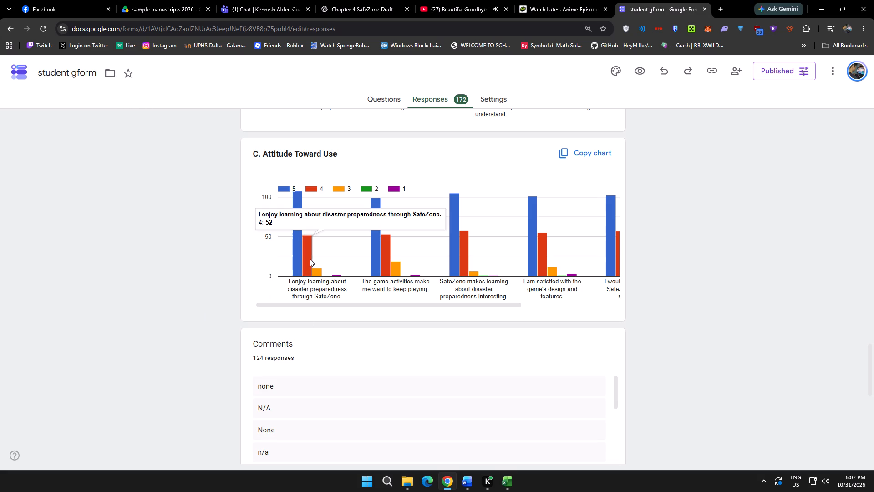
{"action": "key", "text": "alt+Tab"}
{"action": "double_click", "coordinate": [150, 321]}
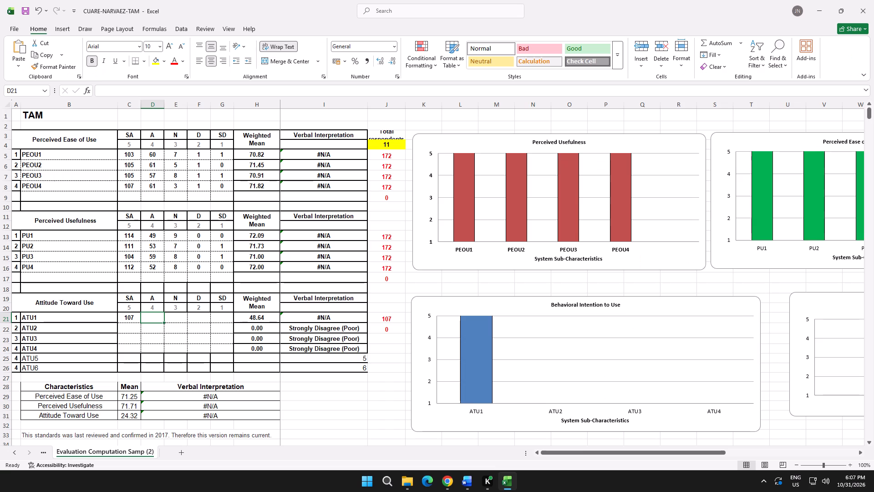
{"action": "type", "text": "52"}
Check the Attitude Toward Use chart and enter the remaining ATU1 counts: N 11, D 2 and SD 0.
{"action": "key", "text": "alt+Tab"}
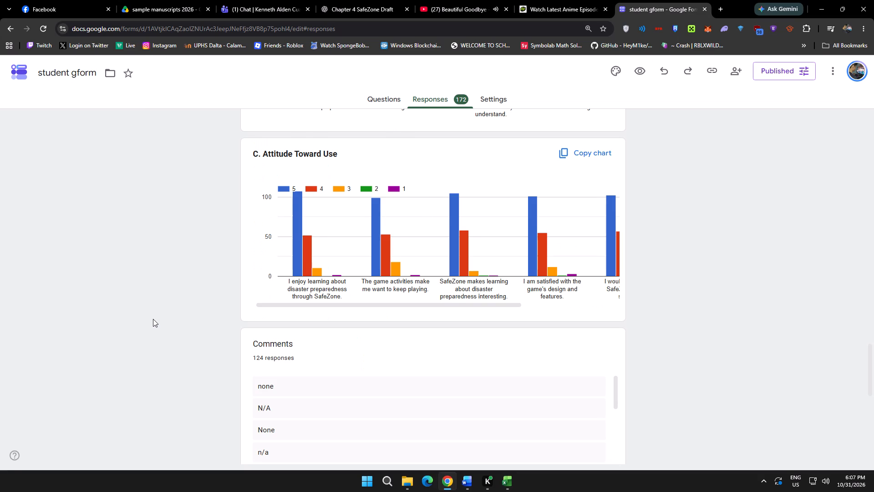
{"action": "key", "text": "alt+Tab"}
{"action": "left_click", "coordinate": [178, 319]}
{"action": "key", "text": "alt+Tab"}
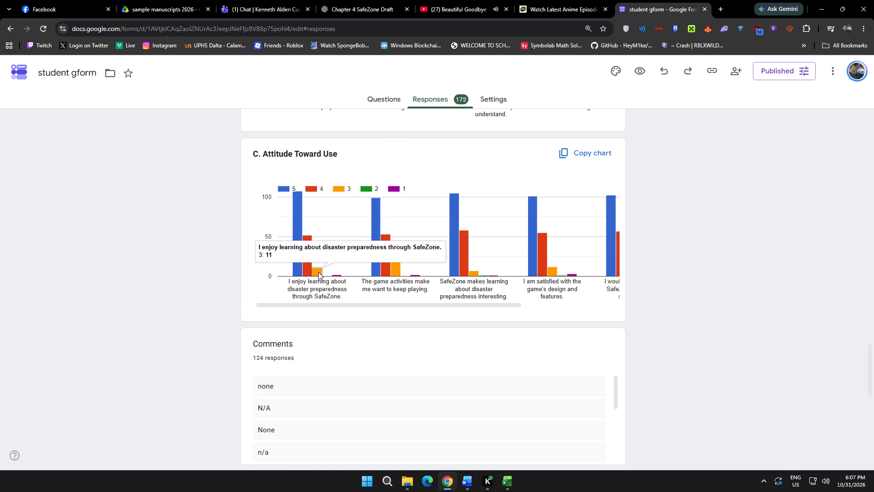
{"action": "key", "text": "alt+Tab"}
{"action": "double_click", "coordinate": [176, 317]}
{"action": "key", "text": "1"}
{"action": "key", "text": "1"}
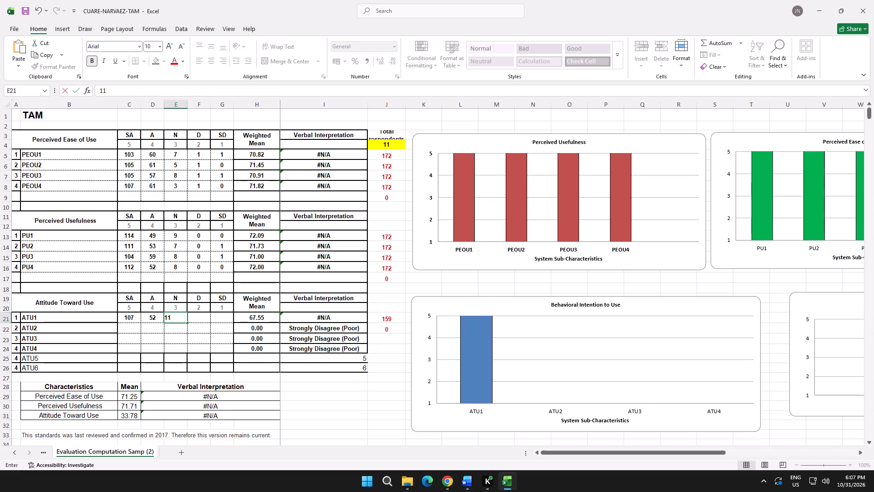
{"action": "left_click", "coordinate": [199, 318]}
{"action": "key", "text": "alt+Tab"}
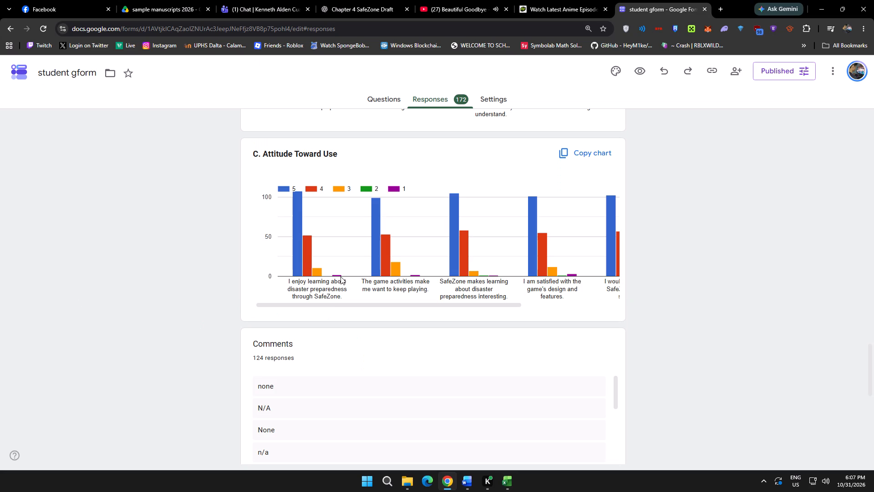
{"action": "key", "text": "alt+Tab"}
{"action": "double_click", "coordinate": [203, 320]}
{"action": "key", "text": "2"}
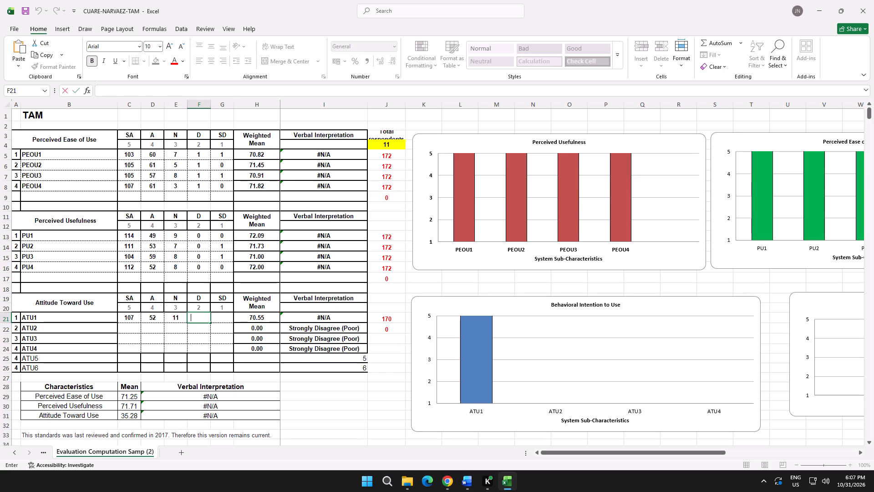
{"action": "left_click", "coordinate": [224, 318]}
{"action": "double_click", "coordinate": [225, 318]}
{"action": "key", "text": "0"}
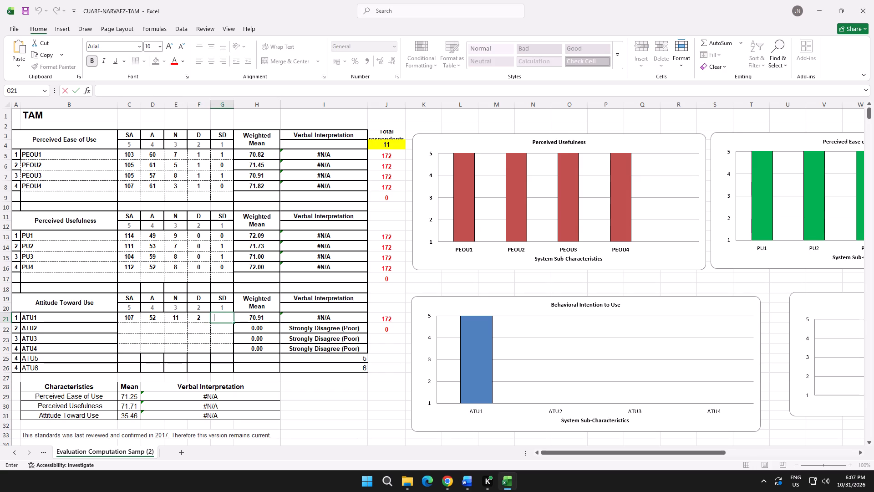
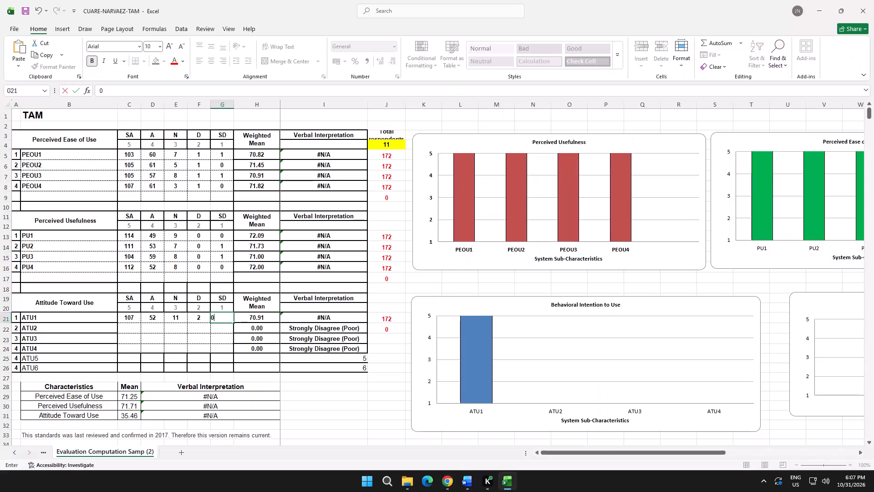
Correct the ATU1 counts against the Google Forms Attitude Toward Use chart: set D to 0 and SD to 2.
{"action": "left_click_drag", "start_coordinate": [225, 318], "coordinate": [211, 318]}
{"action": "key", "text": "2"}
{"action": "triple_click", "coordinate": [205, 318]}
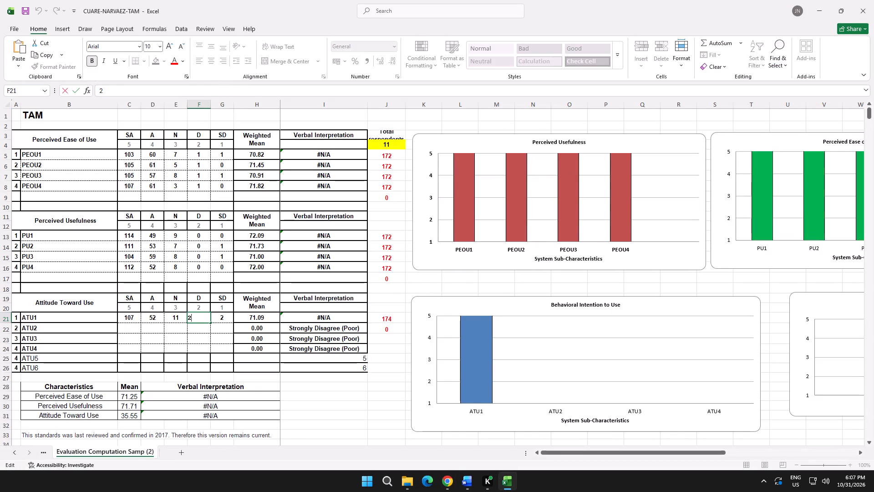
{"action": "key", "text": "BackSpace"}
{"action": "key", "text": "0"}
{"action": "key", "text": "alt+Tab"}
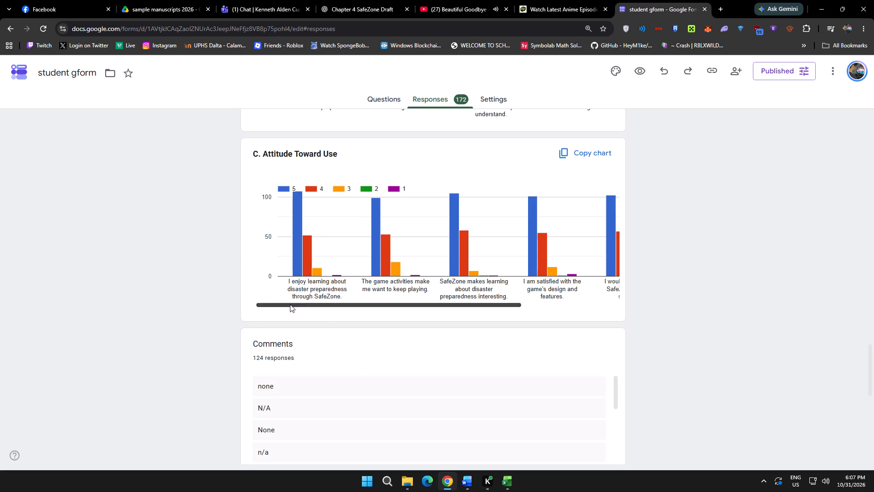
{"action": "key", "text": "alt+Tab"}
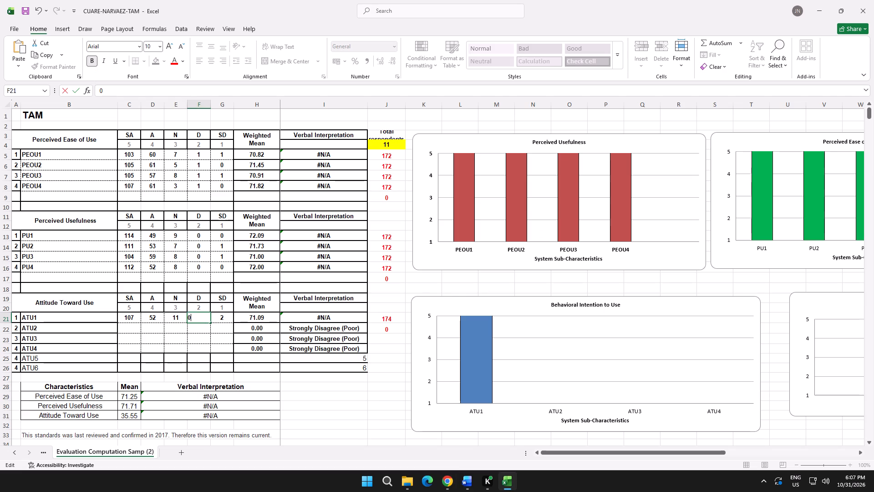
{"action": "left_click", "coordinate": [127, 328]}
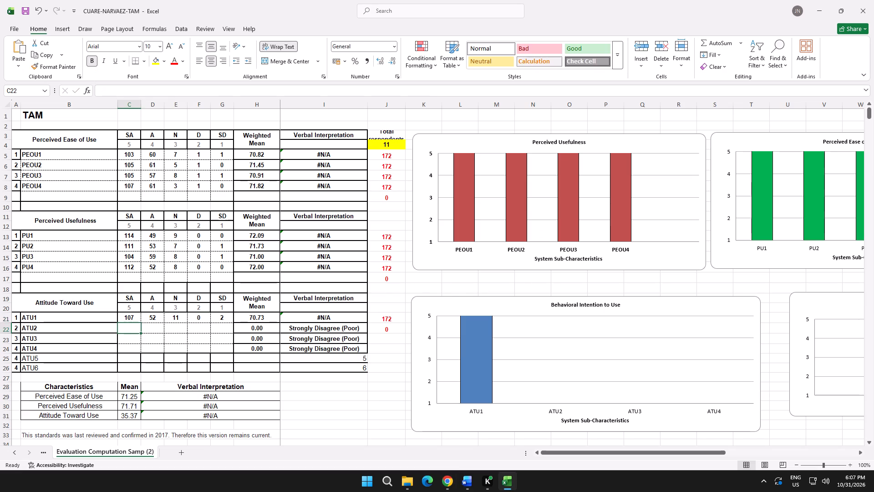
Enter the first two ATU2 counts from the Google Forms Attitude Toward Use chart: SA 99 and A 53.
{"action": "key", "text": "alt+Tab"}
{"action": "key", "text": "alt+Tab"}
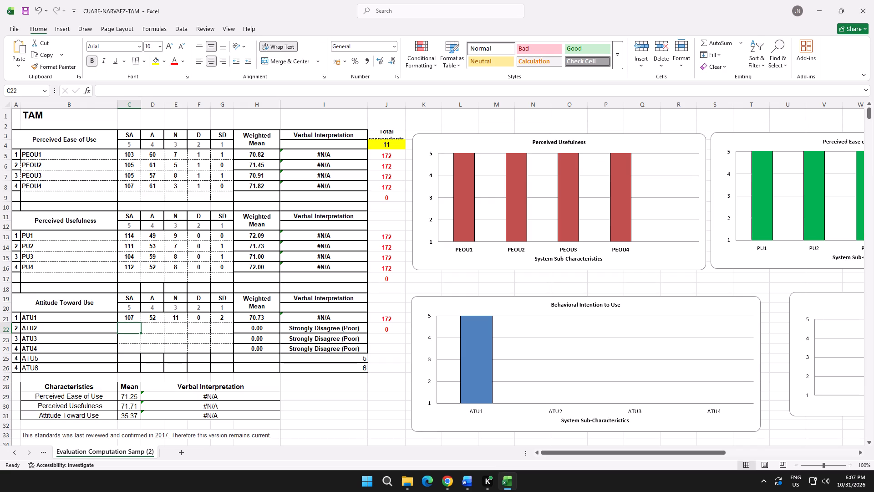
{"action": "double_click", "coordinate": [129, 327]}
{"action": "key", "text": "9"}
{"action": "key", "text": "9"}
{"action": "left_click", "coordinate": [154, 330]}
{"action": "key", "text": "alt+Tab"}
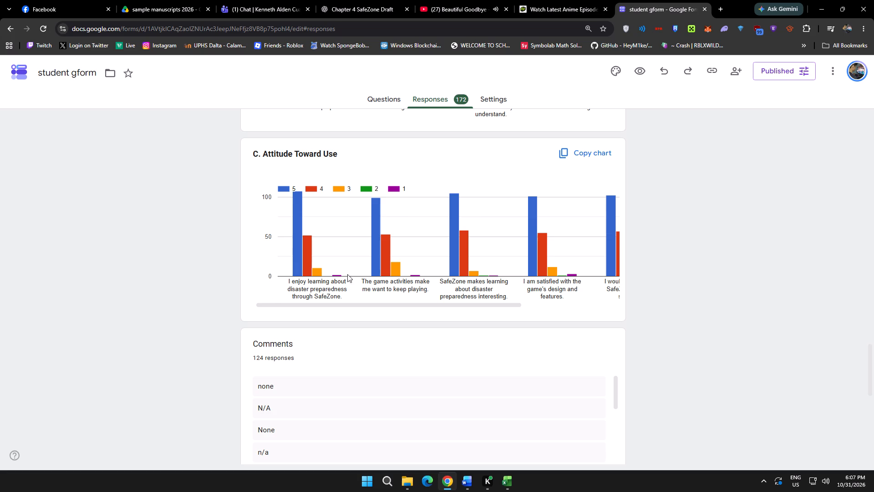
{"action": "key", "text": "alt+Tab"}
{"action": "double_click", "coordinate": [153, 328]}
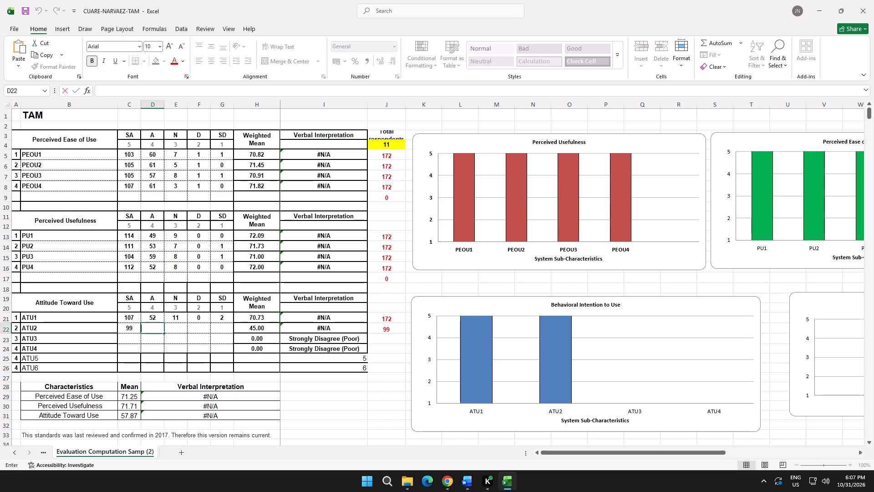
{"action": "type", "text": "53"}
{"action": "left_click", "coordinate": [180, 328]}
Enter the remaining ATU2 counts from the Attitude Toward Use chart: N 18, D 0 and SD 2.
{"action": "key", "text": "alt+Tab"}
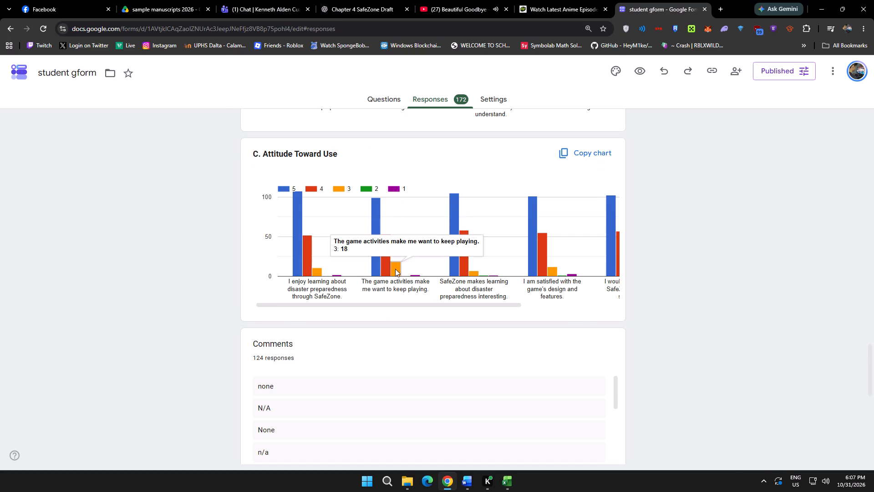
{"action": "key", "text": "alt+Tab"}
{"action": "double_click", "coordinate": [178, 323]}
{"action": "double_click", "coordinate": [178, 328]}
{"action": "key", "text": "1"}
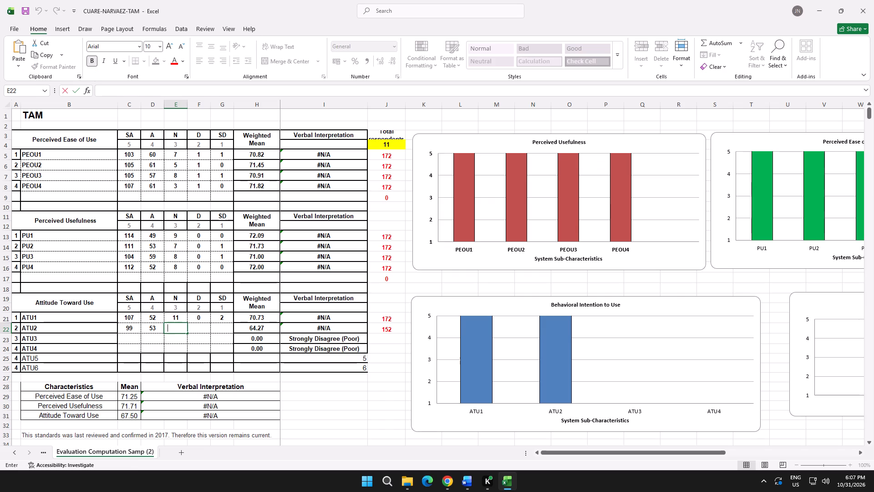
{"action": "key", "text": "8"}
{"action": "left_click", "coordinate": [200, 328]}
{"action": "key", "text": "alt+Tab"}
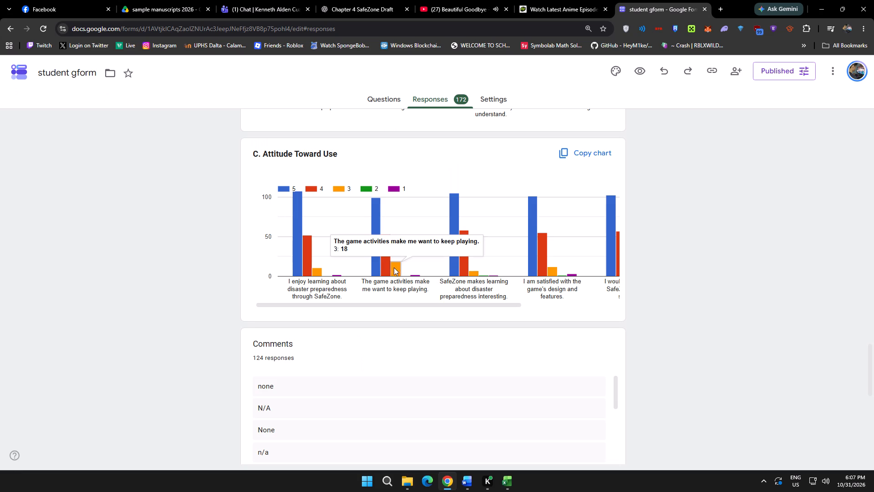
{"action": "key", "text": "alt+Tab"}
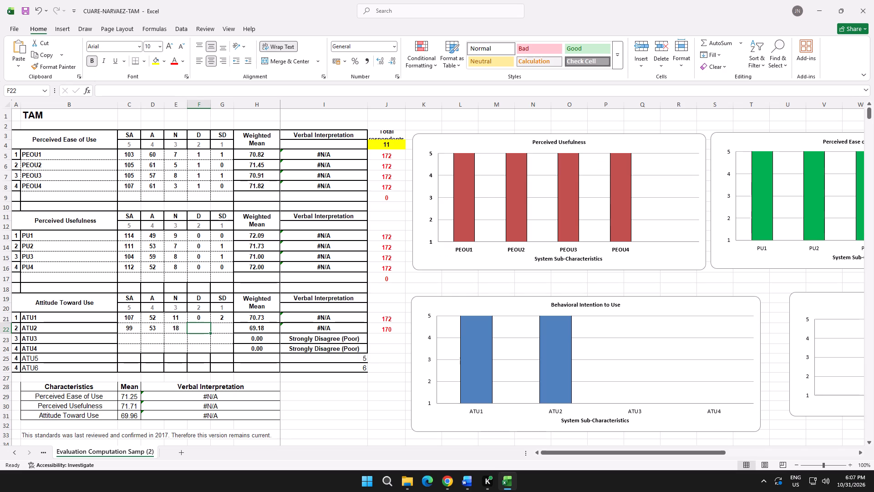
{"action": "double_click", "coordinate": [223, 328]}
{"action": "key", "text": "2"}
{"action": "left_click", "coordinate": [197, 331]}
{"action": "double_click", "coordinate": [197, 331]}
{"action": "key", "text": "0"}
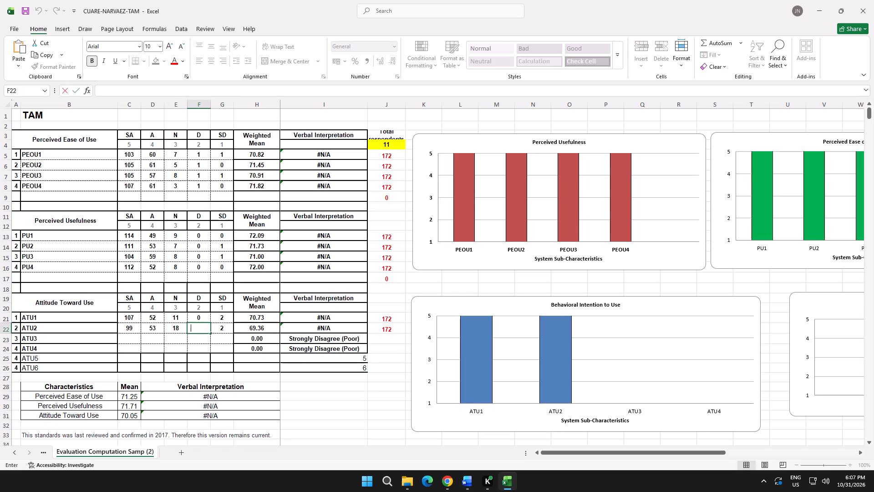
{"action": "left_click", "coordinate": [130, 339]}
Enter the first two ATU3 counts from the Google Forms Attitude Toward Use chart, rechecking the chart: SA 105 and A 58.
{"action": "key", "text": "alt+Tab"}
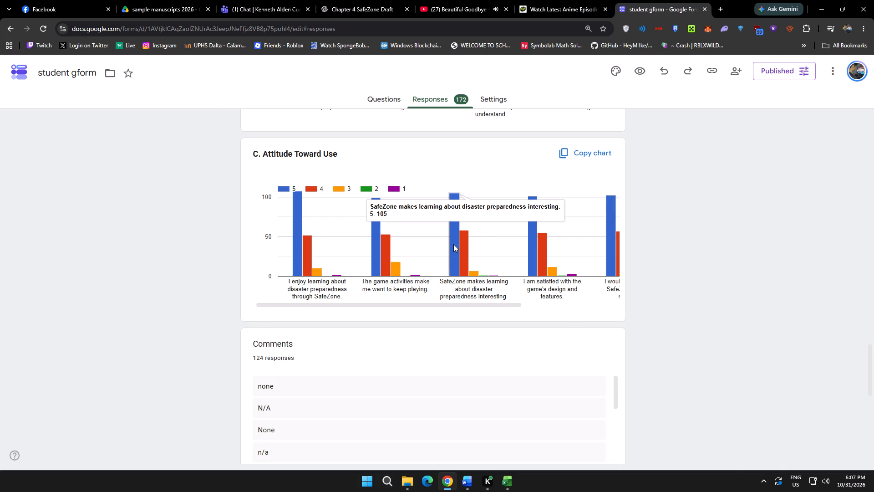
{"action": "key", "text": "alt+Tab"}
{"action": "double_click", "coordinate": [131, 340]}
{"action": "type", "text": "105"}
{"action": "left_click", "coordinate": [155, 341]}
{"action": "key", "text": "alt+Tab"}
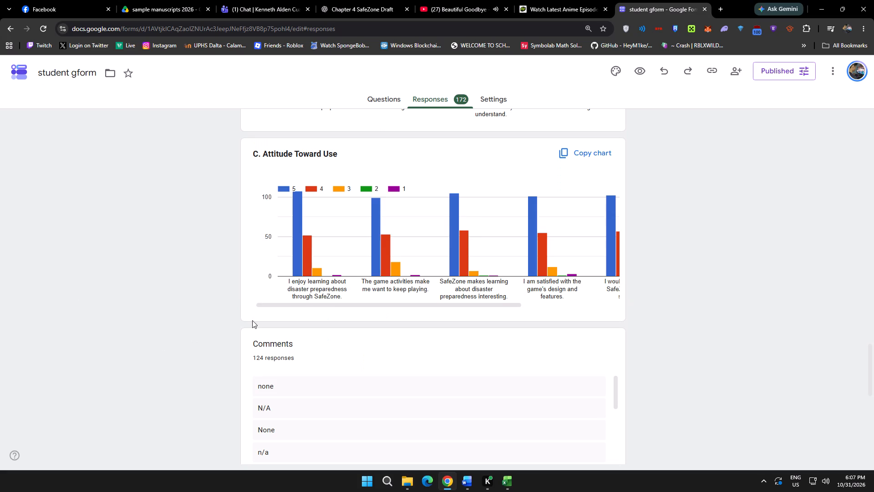
{"action": "key", "text": "alt+Tab"}
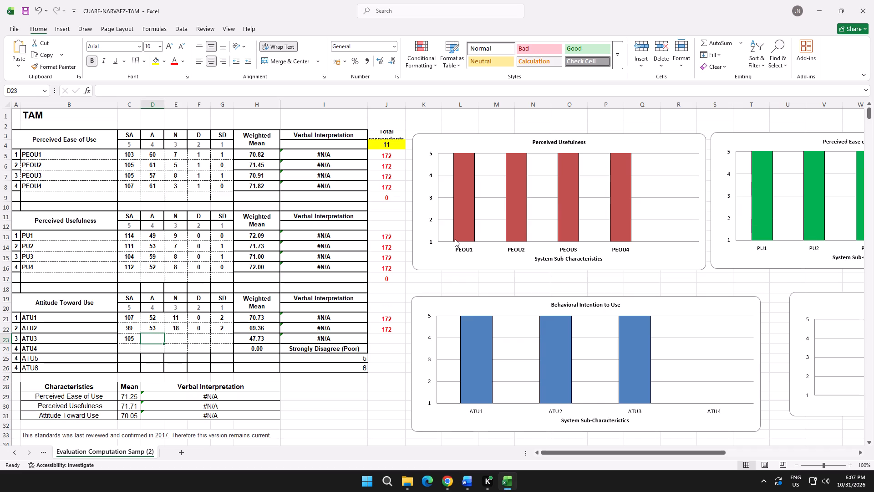
{"action": "key", "text": "alt+Tab"}
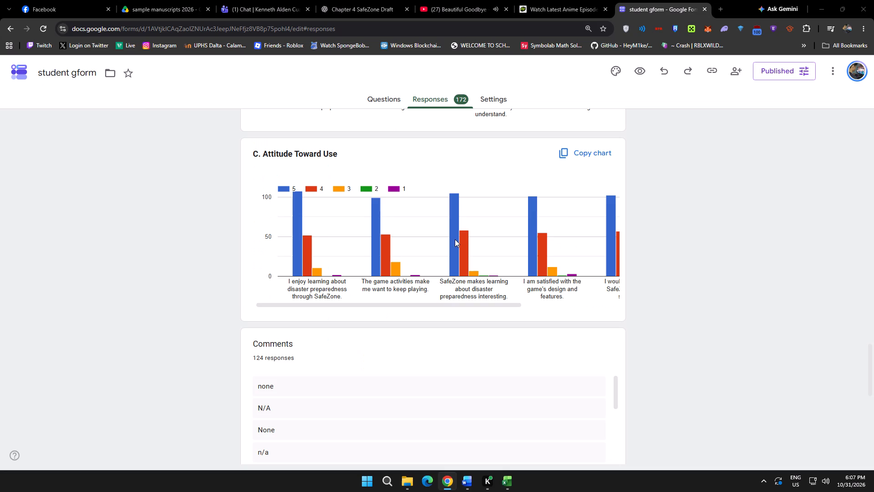
{"action": "key", "text": "alt+Tab"}
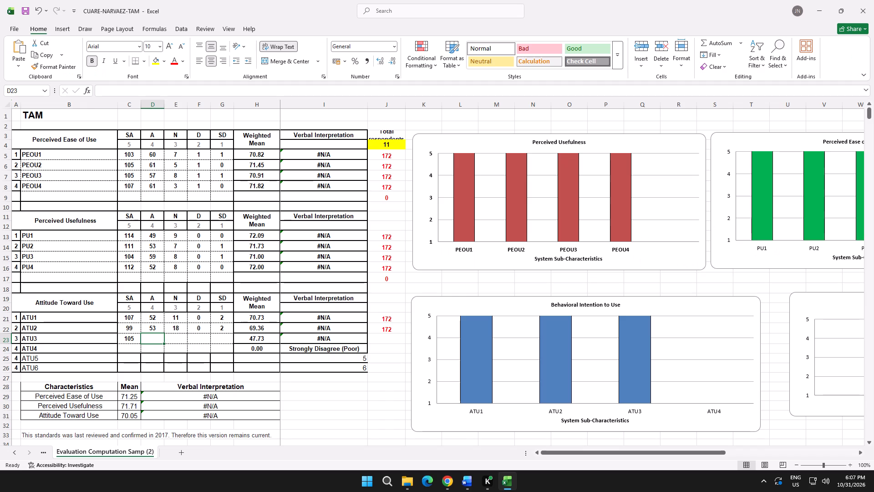
{"action": "double_click", "coordinate": [152, 343]}
{"action": "double_click", "coordinate": [155, 338]}
{"action": "type", "text": "58"}
{"action": "key", "text": "alt+Tab"}
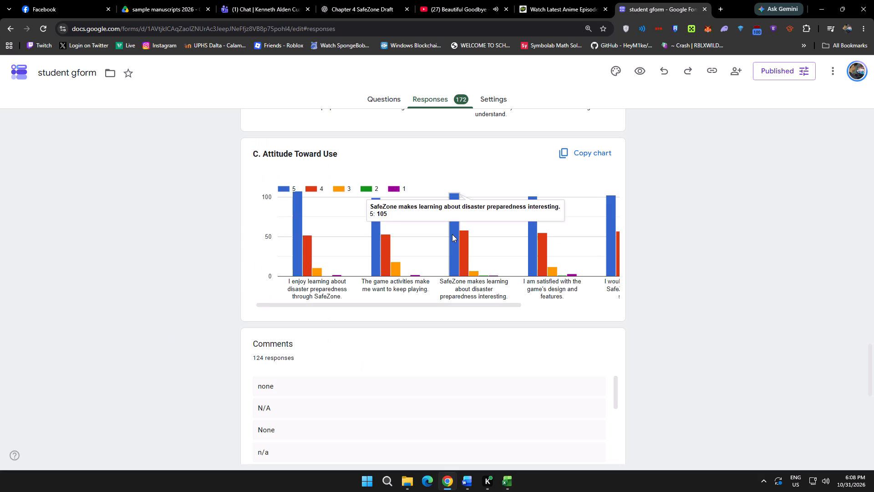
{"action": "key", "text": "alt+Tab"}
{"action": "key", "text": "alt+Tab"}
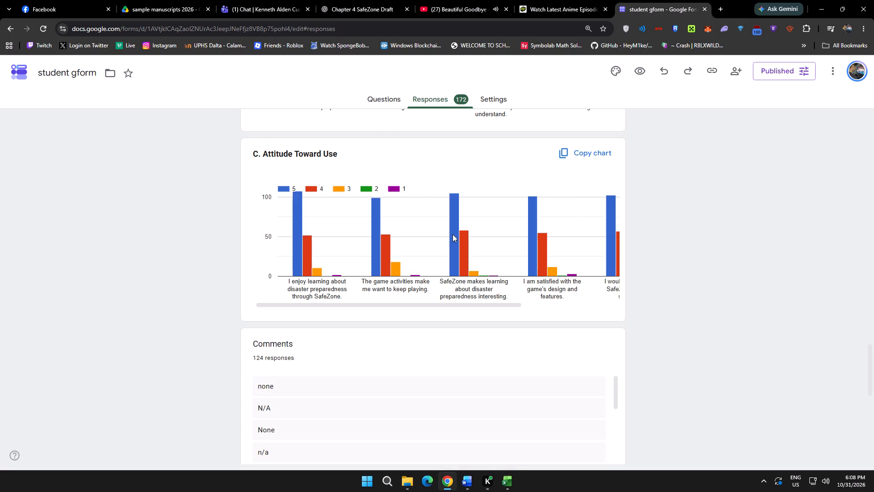
Enter the remaining ATU3 counts in the TAM sheet from the Google Forms Attitude Toward Use chart: N 7, D 1 and SD 1.
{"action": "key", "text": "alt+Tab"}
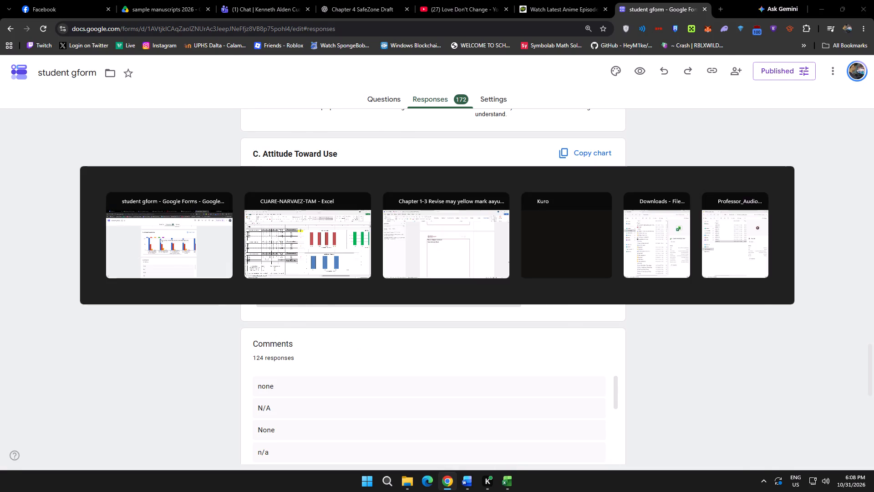
{"action": "double_click", "coordinate": [182, 340]}
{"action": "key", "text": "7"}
{"action": "left_click", "coordinate": [200, 340]}
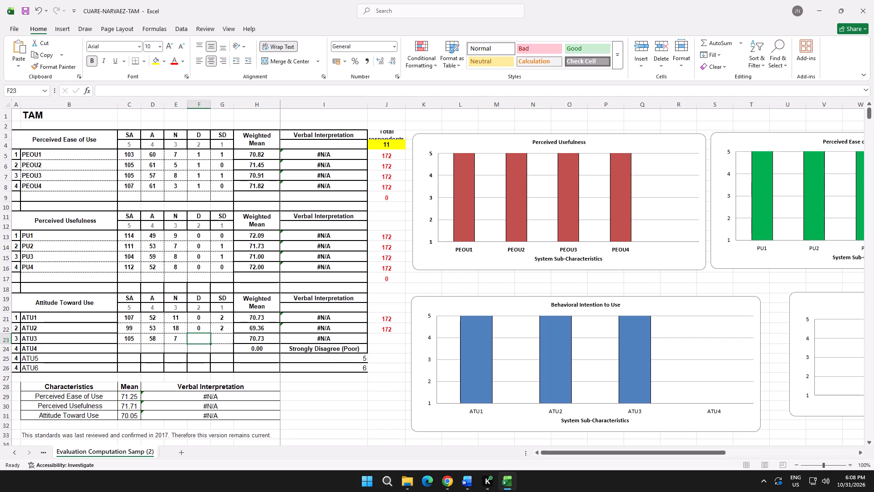
{"action": "key", "text": "alt+Tab"}
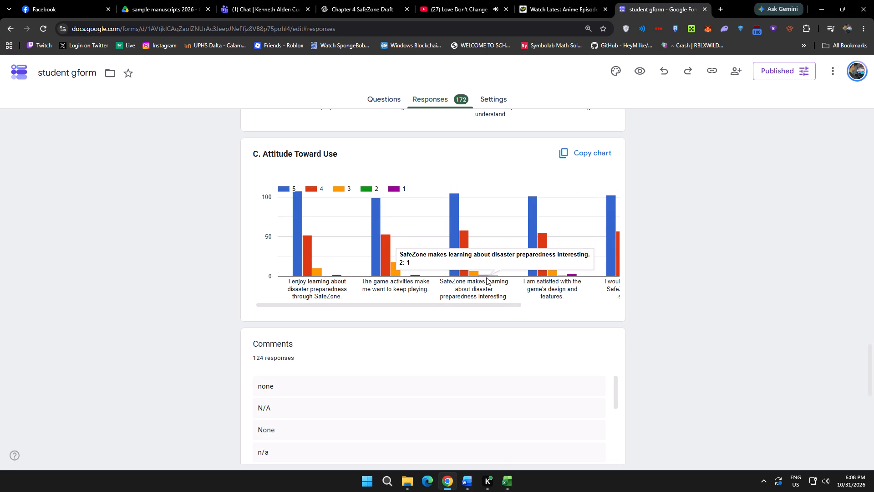
{"action": "key", "text": "alt+Tab"}
{"action": "double_click", "coordinate": [195, 338]}
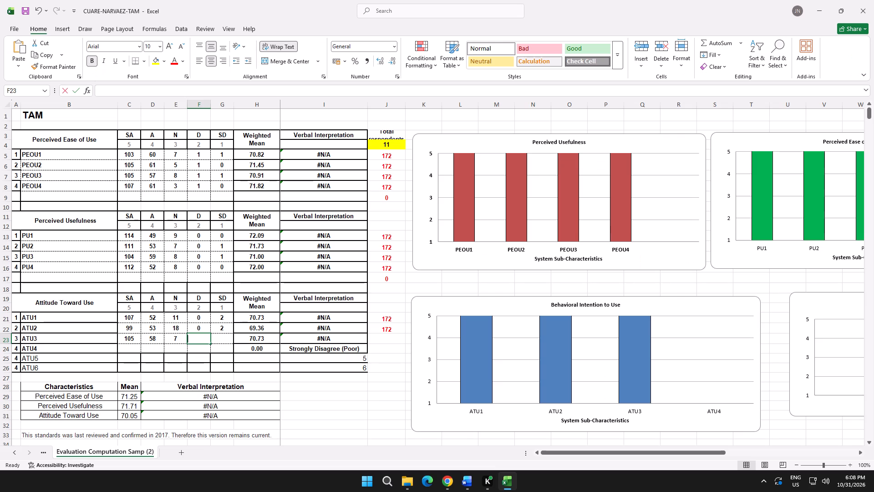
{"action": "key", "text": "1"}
{"action": "triple_click", "coordinate": [228, 338]}
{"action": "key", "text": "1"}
{"action": "left_click", "coordinate": [132, 353]}
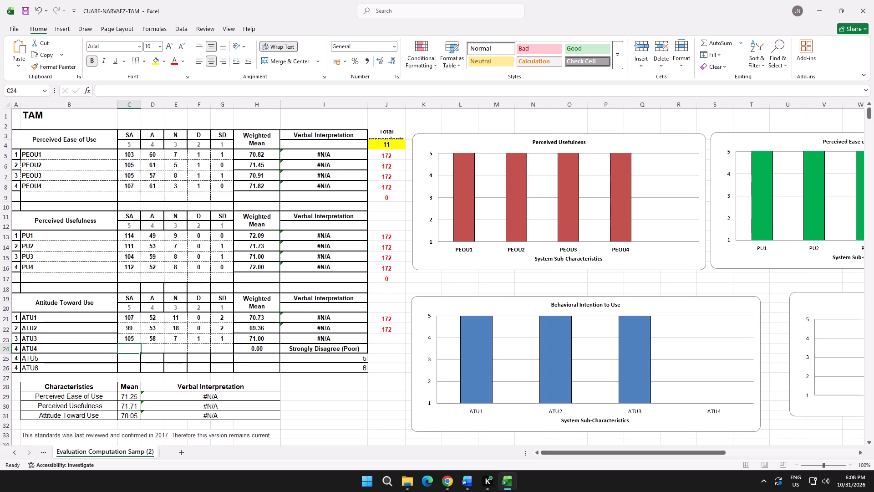
Switch to Facebook, check the BAWAL SNITCH chat for messages, and close the chat window.
{"action": "key", "text": "alt+Tab"}
{"action": "left_click", "coordinate": [48, 0]}
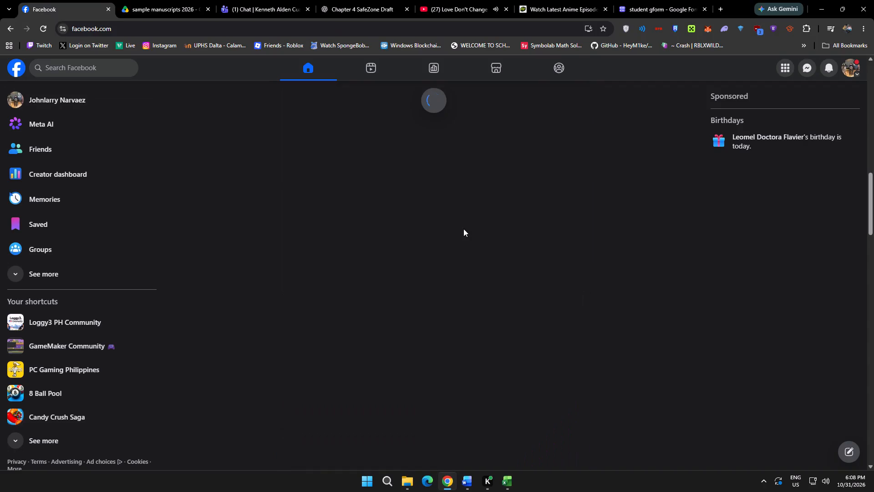
{"action": "left_click", "coordinate": [805, 62]}
{"action": "left_click", "coordinate": [768, 168]}
{"action": "left_click", "coordinate": [630, 194]}
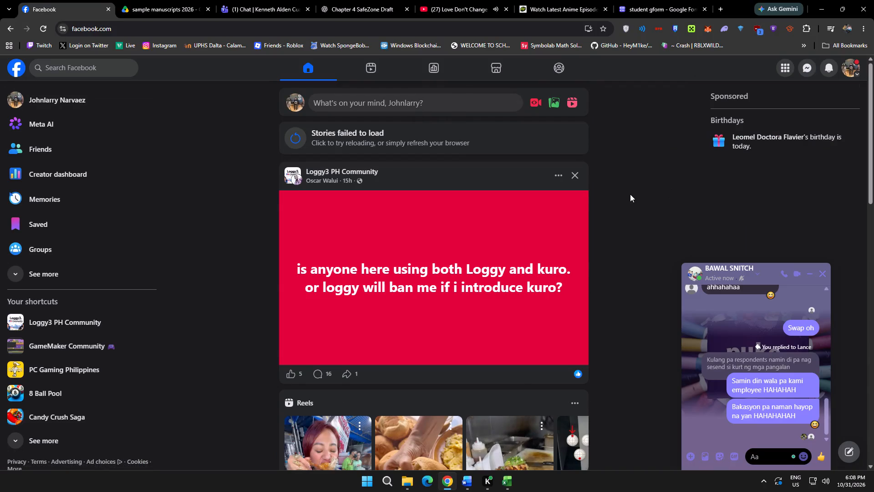
{"action": "key", "text": "alt+Tab"}
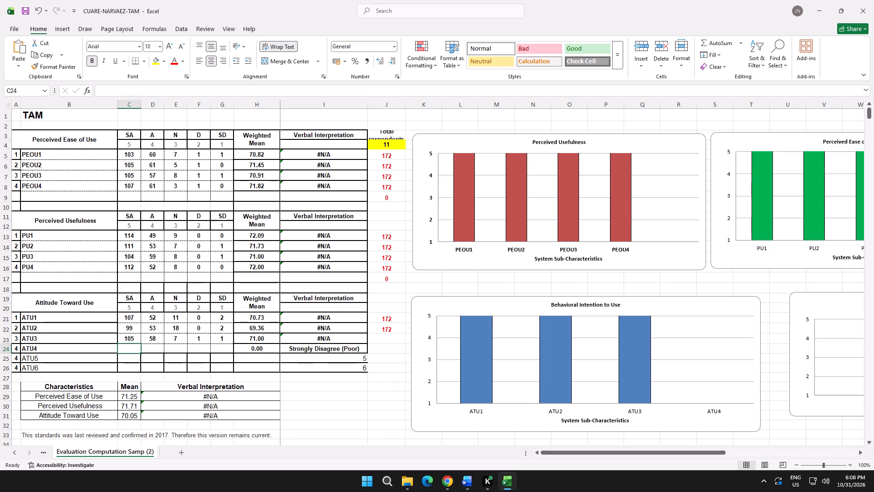
{"action": "left_click", "coordinate": [132, 348]}
{"action": "key", "text": "alt+Tab"}
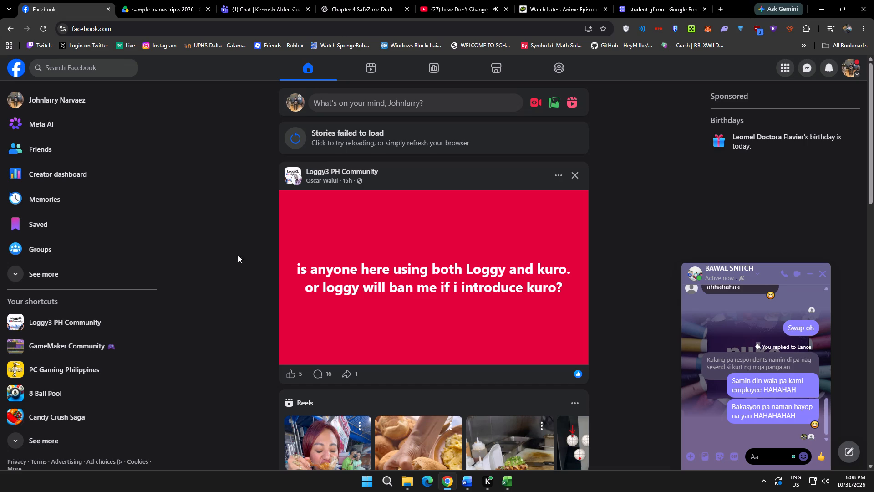
{"action": "left_click", "coordinate": [819, 276]}
{"action": "scroll", "coordinate": [406, 250], "scroll_direction": "down", "scroll_amount": 6}
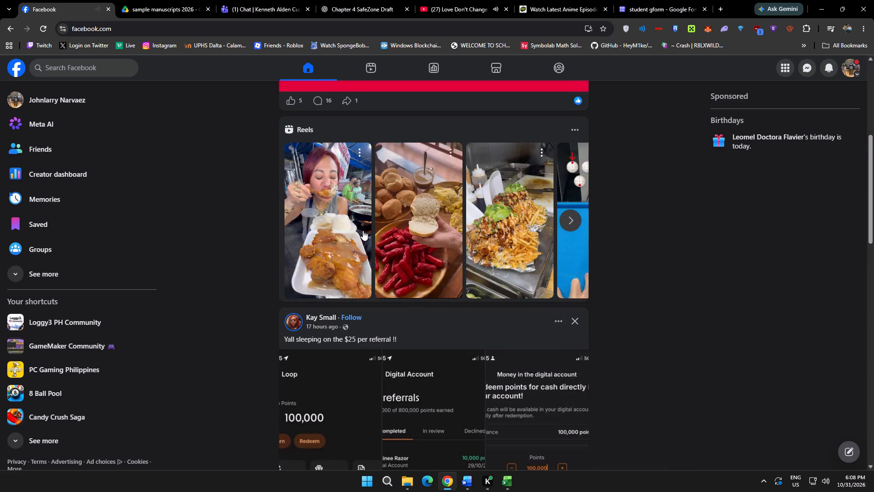
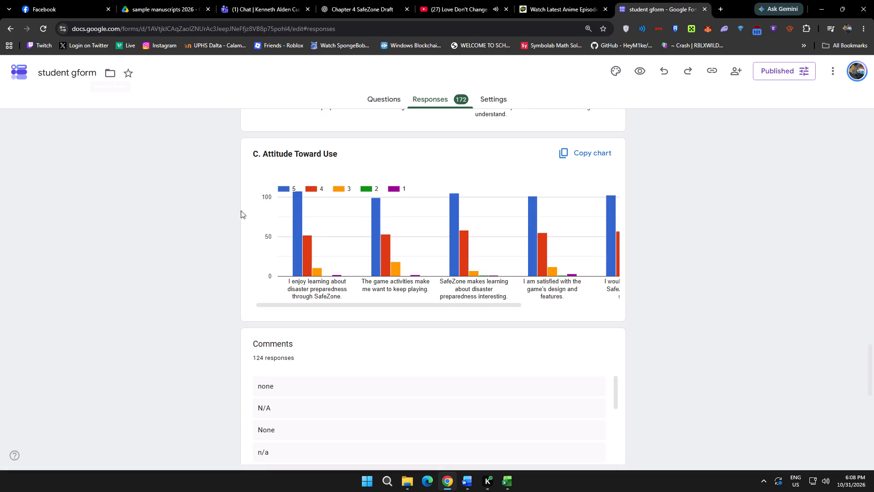
Compare the statements across the full Google Forms Attitude Toward Use chart with the ATU1 to ATU6 rows in the Excel worksheet.
{"action": "scroll", "coordinate": [239, 206], "scroll_direction": "up", "scroll_amount": 1}
{"action": "key", "text": "alt+Tab"}
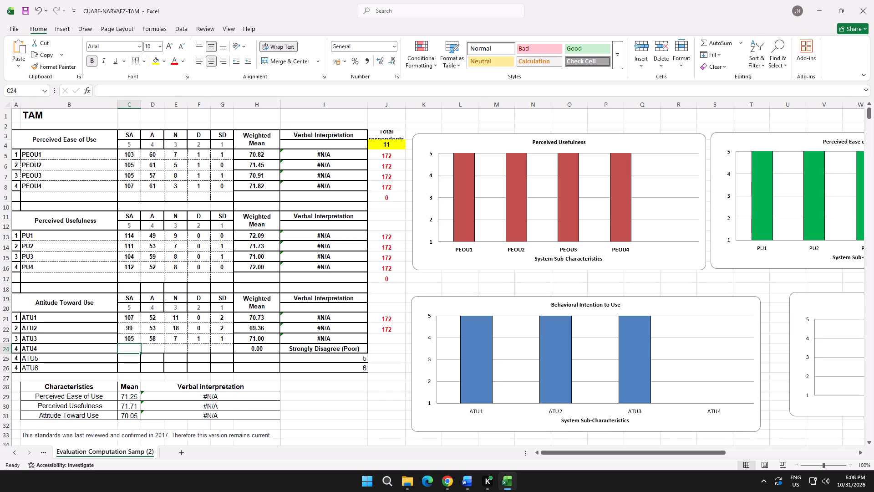
{"action": "key", "text": "alt+Tab"}
{"action": "left_click_drag", "start_coordinate": [409, 306], "coordinate": [502, 307]}
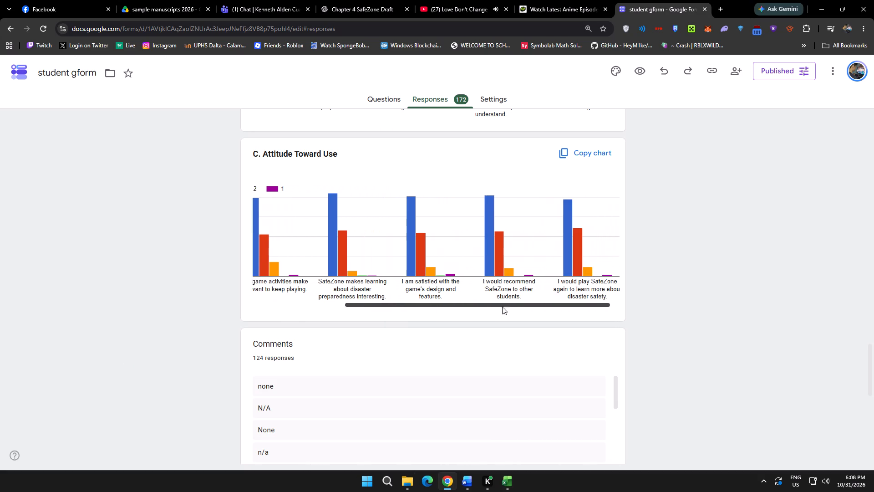
{"action": "left_click_drag", "start_coordinate": [502, 307], "coordinate": [367, 294]}
{"action": "scroll", "coordinate": [408, 297], "scroll_direction": "up", "scroll_amount": 4}
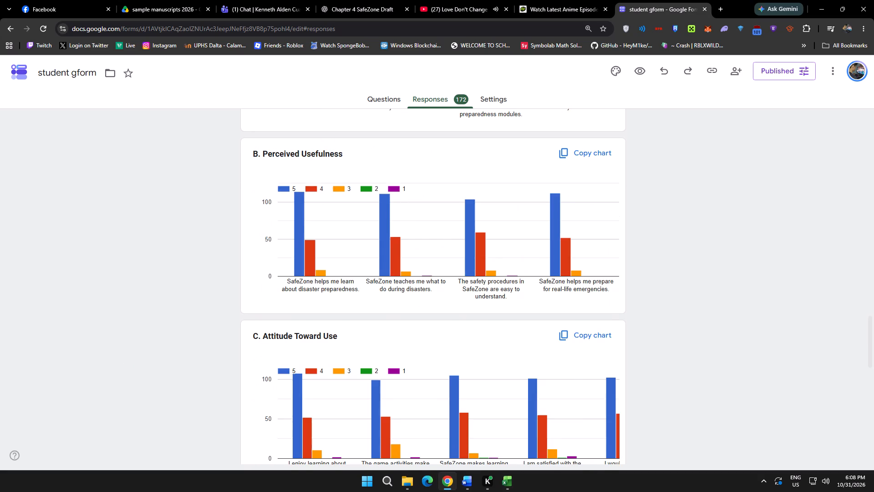
{"action": "scroll", "coordinate": [431, 289], "scroll_direction": "up", "scroll_amount": 4}
{"action": "scroll", "coordinate": [429, 292], "scroll_direction": "down", "scroll_amount": 8}
{"action": "left_click_drag", "start_coordinate": [399, 305], "coordinate": [422, 306]}
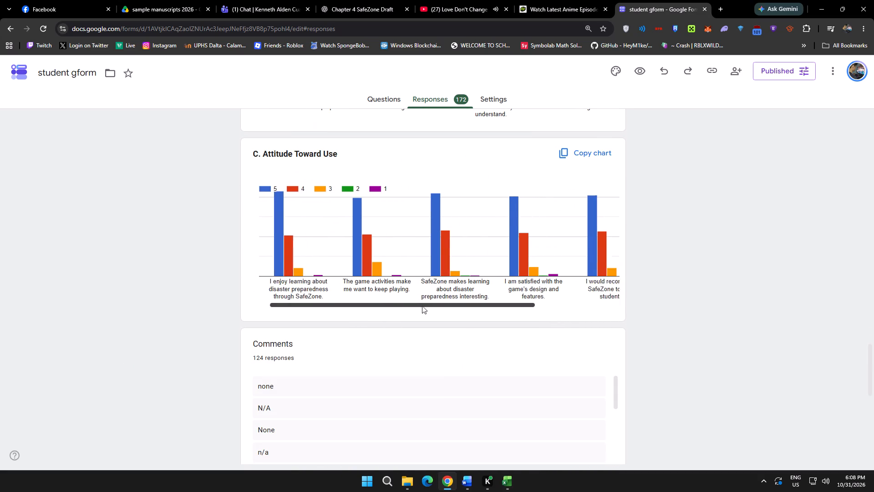
{"action": "left_click_drag", "start_coordinate": [422, 306], "coordinate": [528, 306]}
{"action": "key", "text": "alt+Tab"}
{"action": "key", "text": "alt+Tab"}
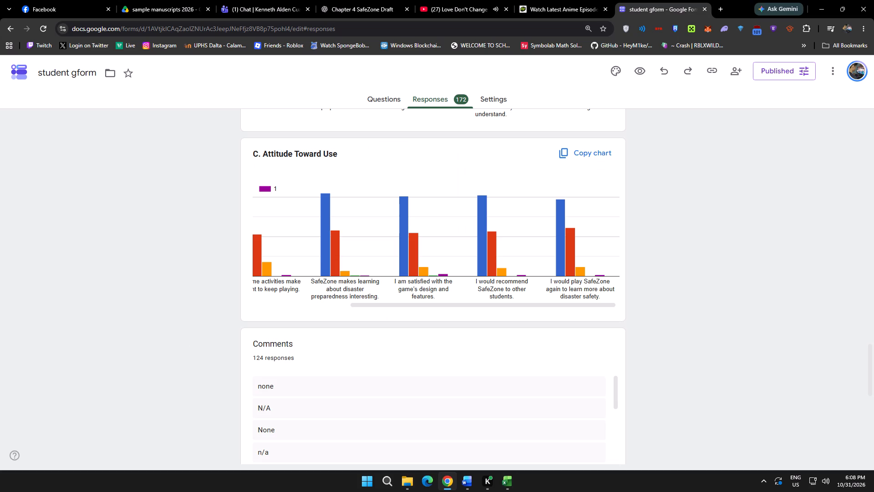
Enter the first two ATU4 counts from the Google Forms Attitude Toward Use chart: SA 101 and A 55.
{"action": "left_click_drag", "start_coordinate": [378, 304], "coordinate": [407, 304]}
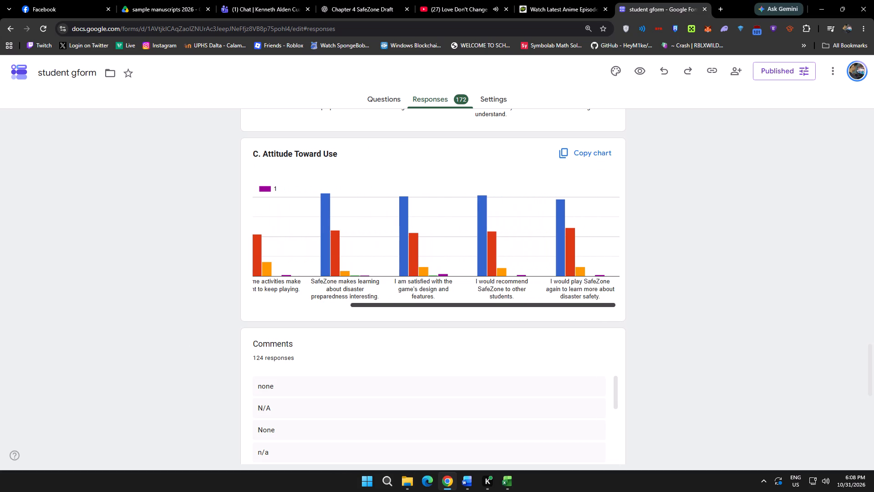
{"action": "key", "text": "alt+Tab"}
{"action": "key", "text": "alt+Tab"}
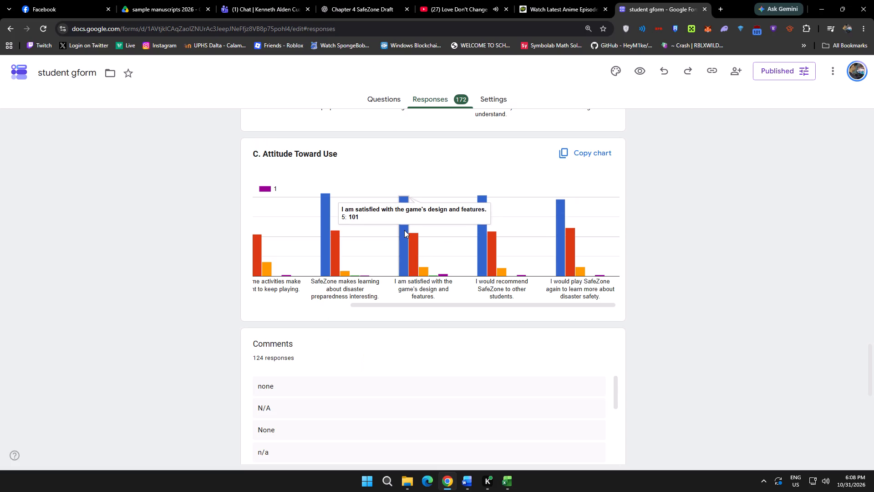
{"action": "key", "text": "alt+Tab"}
{"action": "left_click", "coordinate": [132, 349]}
{"action": "double_click", "coordinate": [132, 349]}
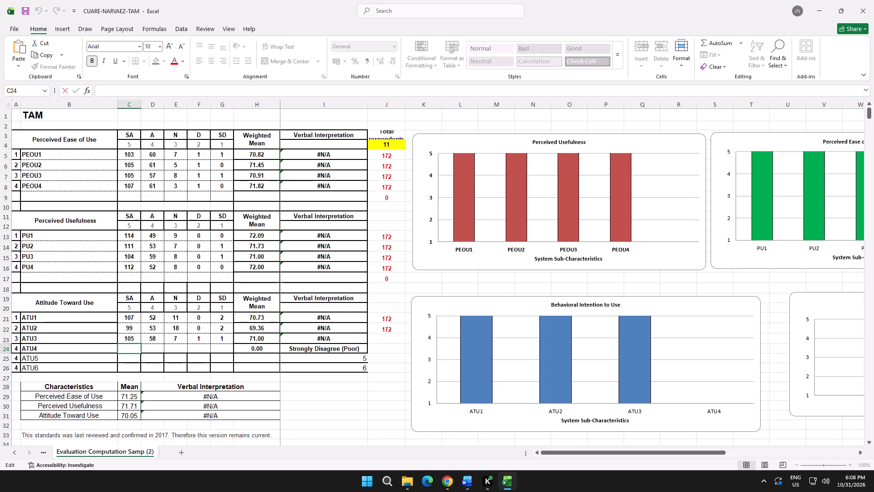
{"action": "type", "text": "101"}
{"action": "left_click", "coordinate": [148, 348]}
{"action": "key", "text": "alt+Tab"}
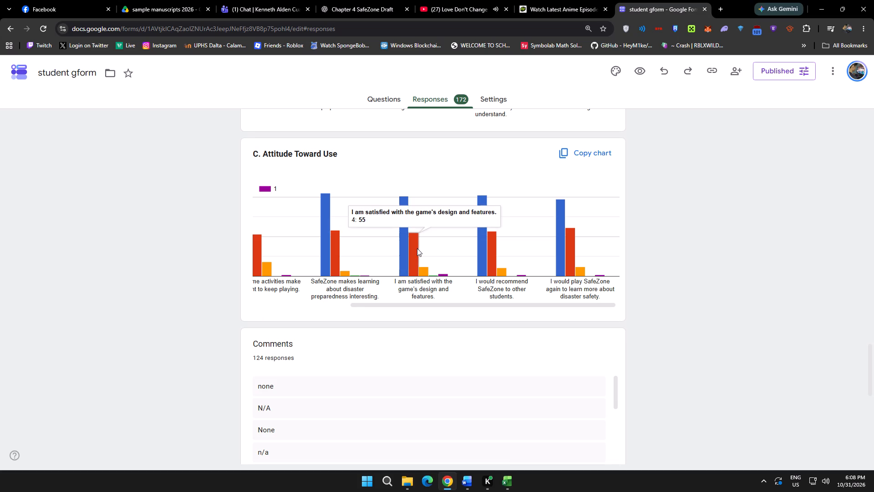
{"action": "key", "text": "alt+Tab"}
{"action": "double_click", "coordinate": [152, 349]}
{"action": "key", "text": "5"}
{"action": "key", "text": "5"}
{"action": "left_click", "coordinate": [178, 348]}
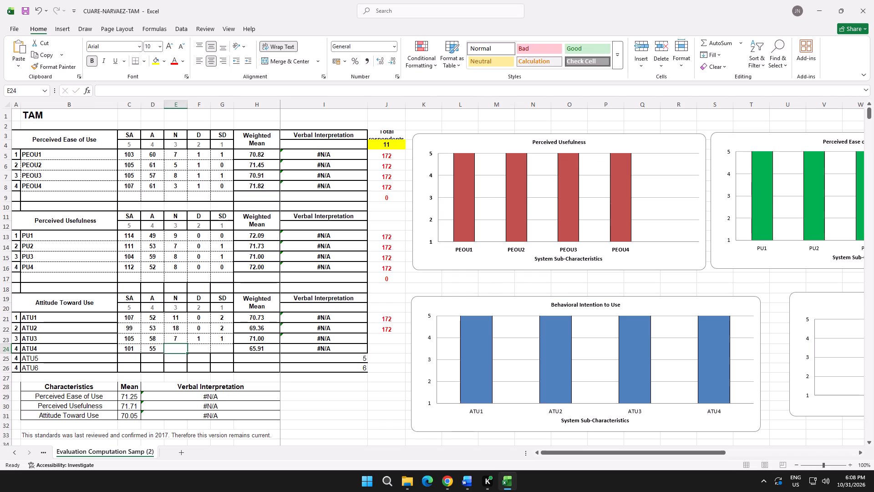
Enter the remaining ATU4 counts from the Attitude Toward Use chart: N 12, D 1 and SD 3.
{"action": "key", "text": "alt+Tab"}
{"action": "key", "text": "alt+Tab"}
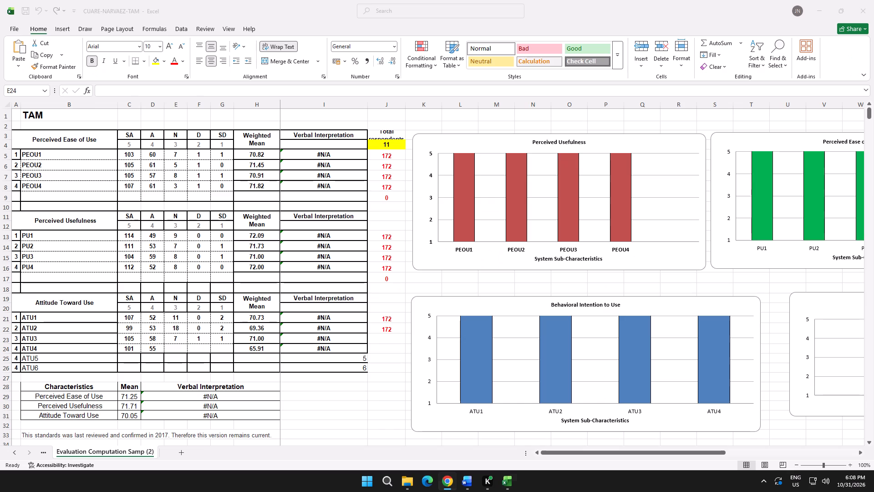
{"action": "double_click", "coordinate": [178, 346]}
{"action": "key", "text": "1"}
{"action": "key", "text": "2"}
{"action": "left_click", "coordinate": [202, 348]}
{"action": "key", "text": "alt+Tab"}
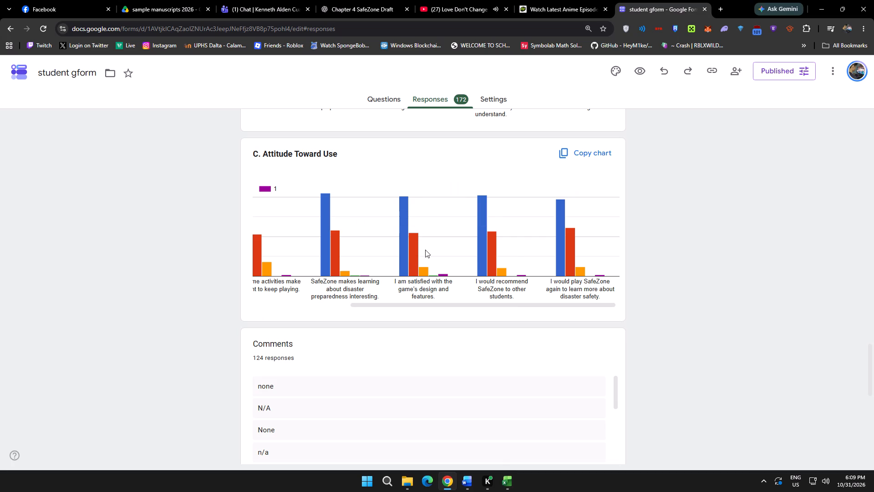
{"action": "key", "text": "alt+Tab"}
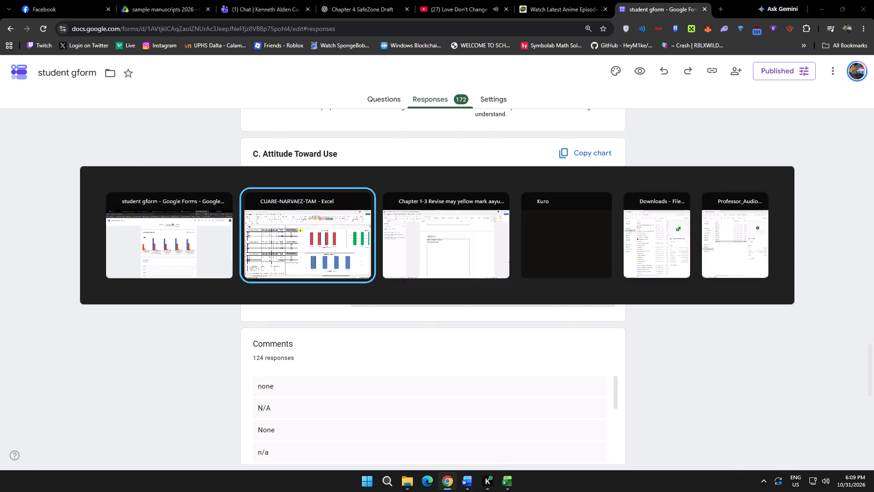
{"action": "double_click", "coordinate": [199, 349]}
{"action": "key", "text": "1"}
{"action": "left_click", "coordinate": [223, 348]}
{"action": "key", "text": "alt+Tab"}
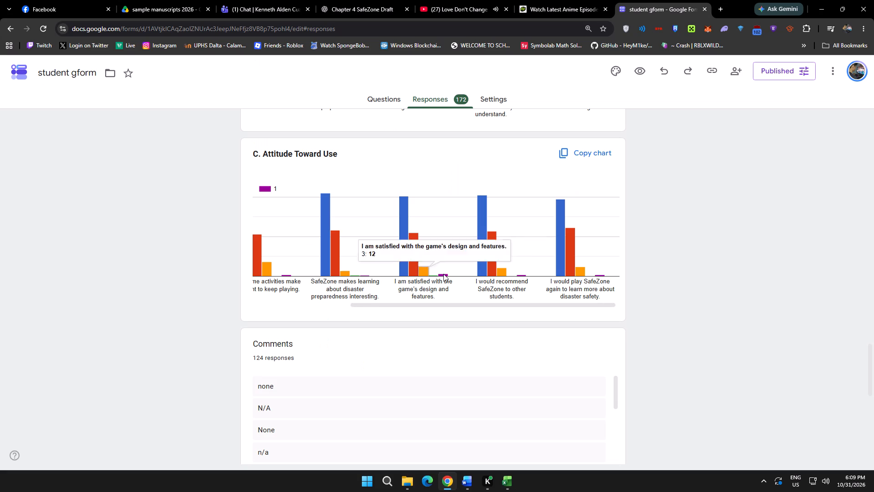
{"action": "key", "text": "alt+Tab"}
{"action": "double_click", "coordinate": [225, 347]}
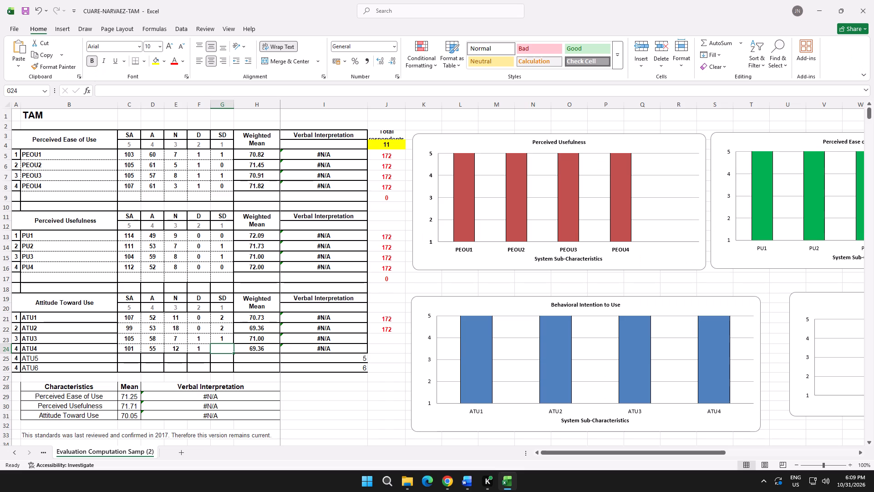
{"action": "double_click", "coordinate": [226, 349]}
{"action": "key", "text": "3"}
{"action": "left_click", "coordinate": [130, 359]}
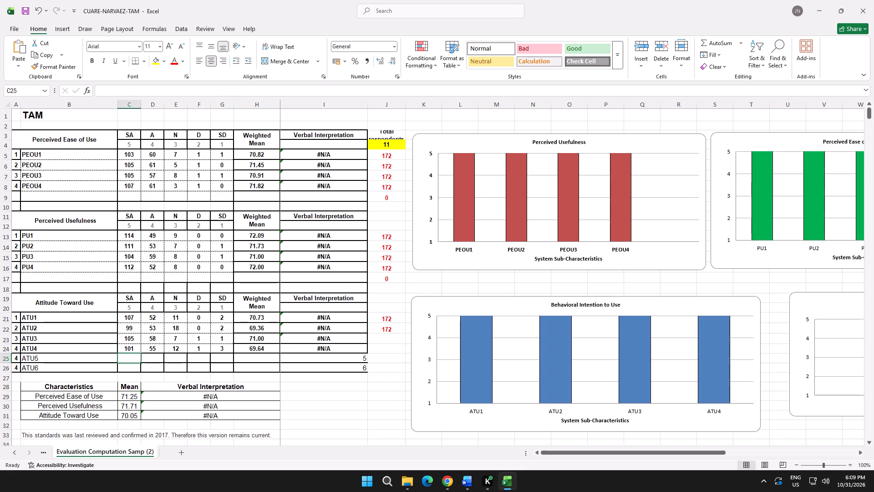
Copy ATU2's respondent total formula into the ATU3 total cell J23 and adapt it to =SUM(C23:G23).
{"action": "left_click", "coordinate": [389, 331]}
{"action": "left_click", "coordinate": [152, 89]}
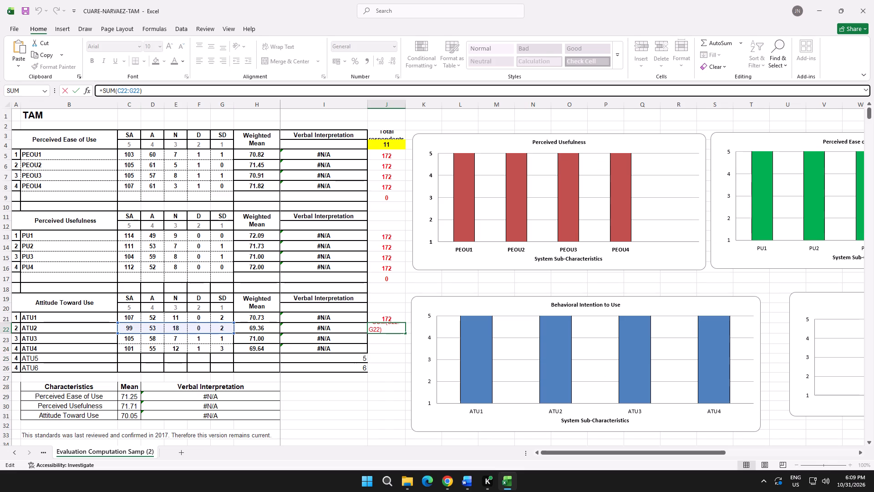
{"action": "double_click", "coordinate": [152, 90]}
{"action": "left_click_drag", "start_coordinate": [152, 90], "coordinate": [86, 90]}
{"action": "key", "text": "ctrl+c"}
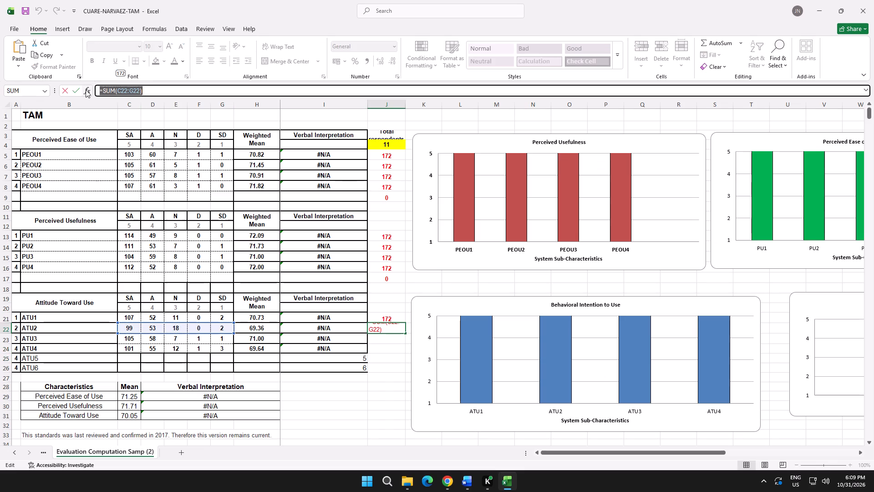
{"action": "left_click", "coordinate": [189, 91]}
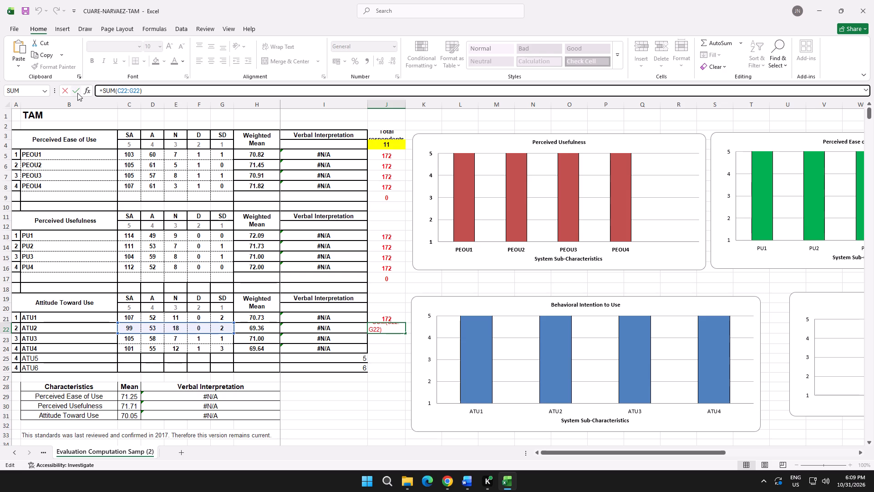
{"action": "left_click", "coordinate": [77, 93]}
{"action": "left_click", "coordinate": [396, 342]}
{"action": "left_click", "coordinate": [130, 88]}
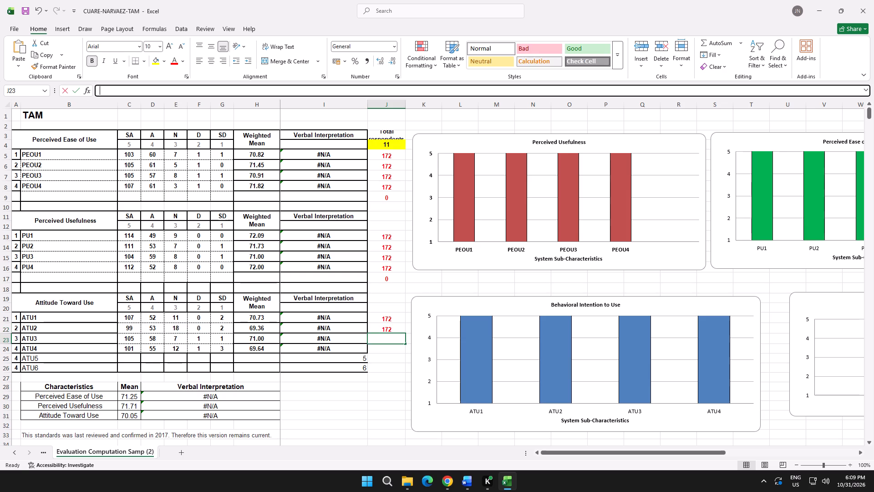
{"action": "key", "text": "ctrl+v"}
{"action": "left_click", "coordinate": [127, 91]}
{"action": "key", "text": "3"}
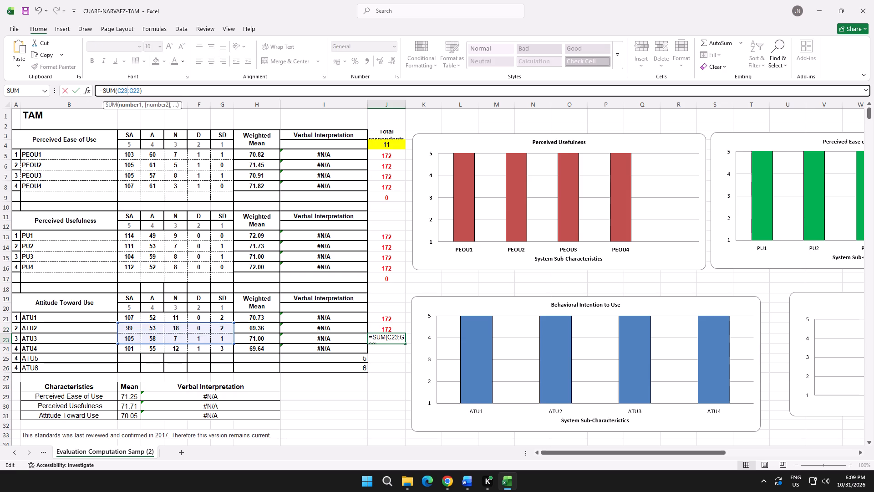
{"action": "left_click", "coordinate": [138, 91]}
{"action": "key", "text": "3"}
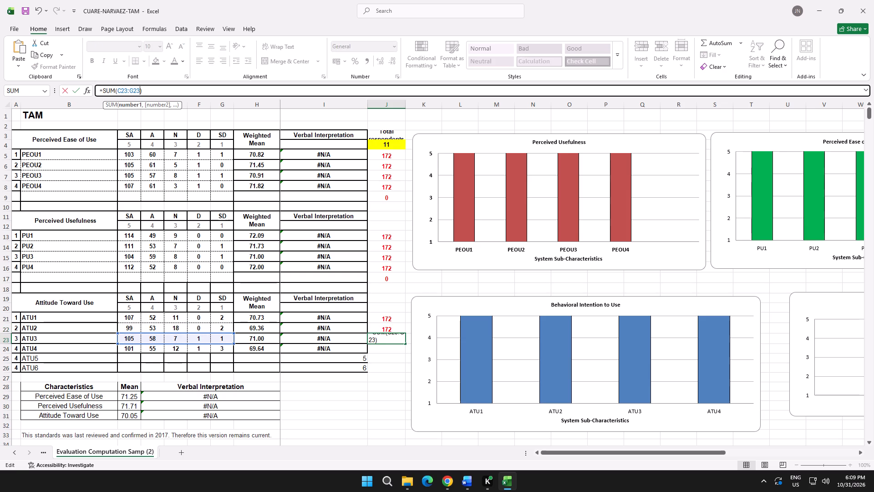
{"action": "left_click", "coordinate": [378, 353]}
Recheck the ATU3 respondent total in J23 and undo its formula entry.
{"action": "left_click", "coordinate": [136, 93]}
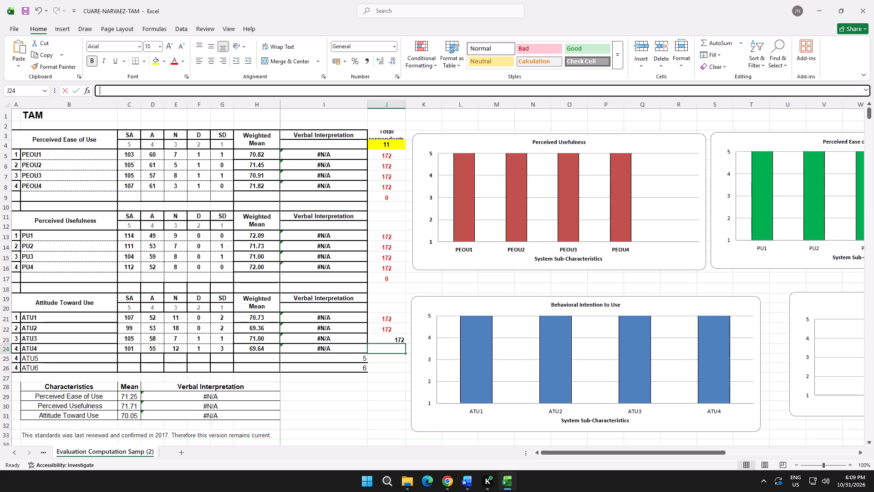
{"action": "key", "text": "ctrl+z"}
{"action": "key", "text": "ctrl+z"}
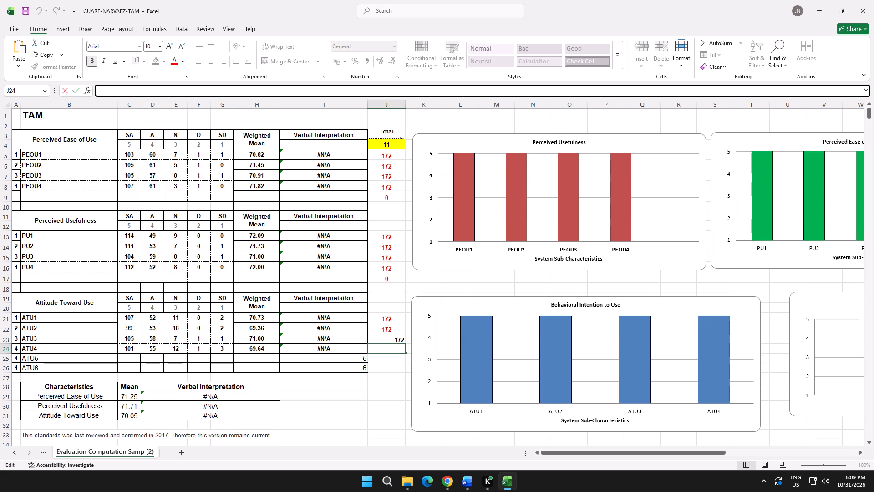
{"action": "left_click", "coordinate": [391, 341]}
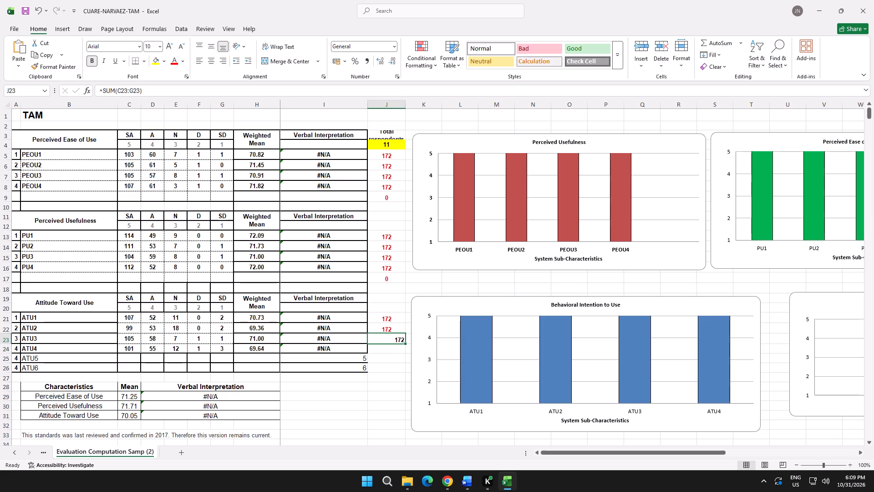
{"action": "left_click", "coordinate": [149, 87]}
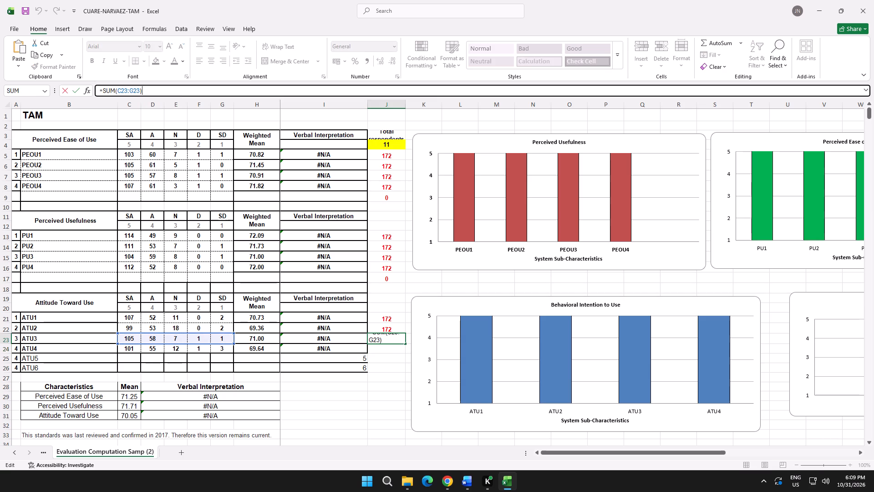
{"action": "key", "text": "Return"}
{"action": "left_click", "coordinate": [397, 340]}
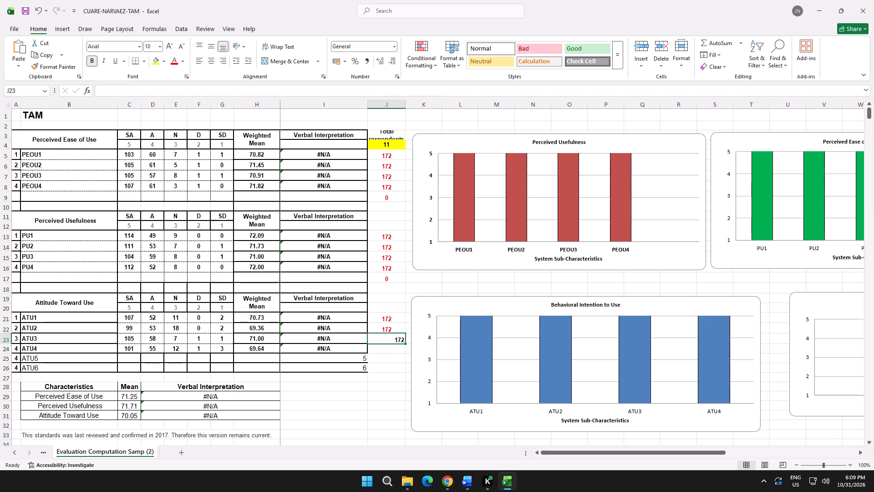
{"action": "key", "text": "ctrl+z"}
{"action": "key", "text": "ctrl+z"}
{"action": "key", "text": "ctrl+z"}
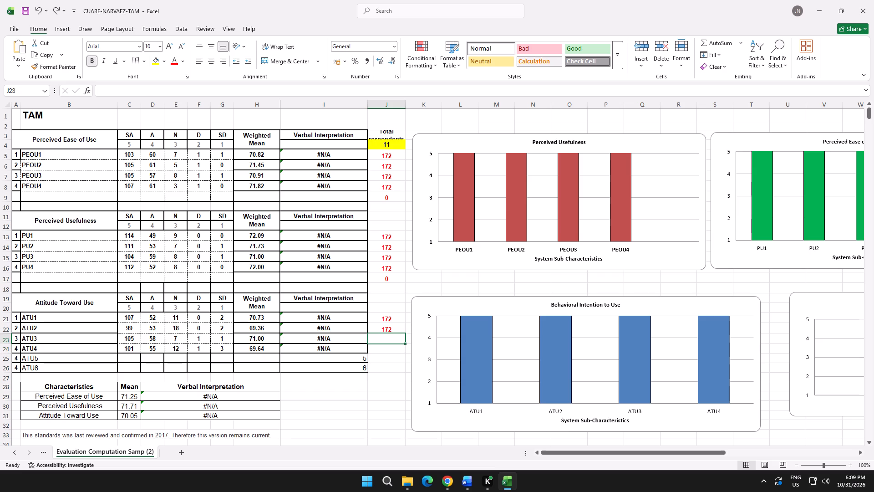
Copy the text of ATU2's respondent total formula, =SUM(C22:G22), and exit the cell without changing it.
{"action": "left_click", "coordinate": [390, 330]}
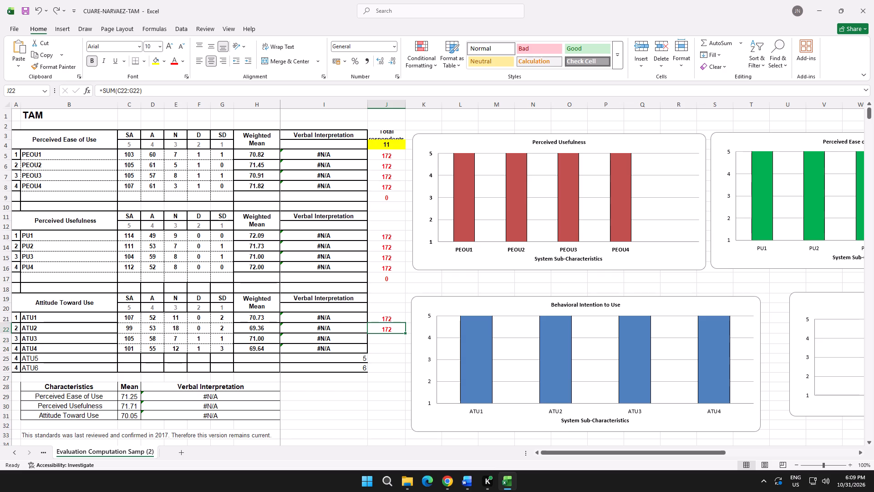
{"action": "left_click", "coordinate": [391, 340]}
{"action": "left_click", "coordinate": [395, 327]}
{"action": "left_click", "coordinate": [153, 89]}
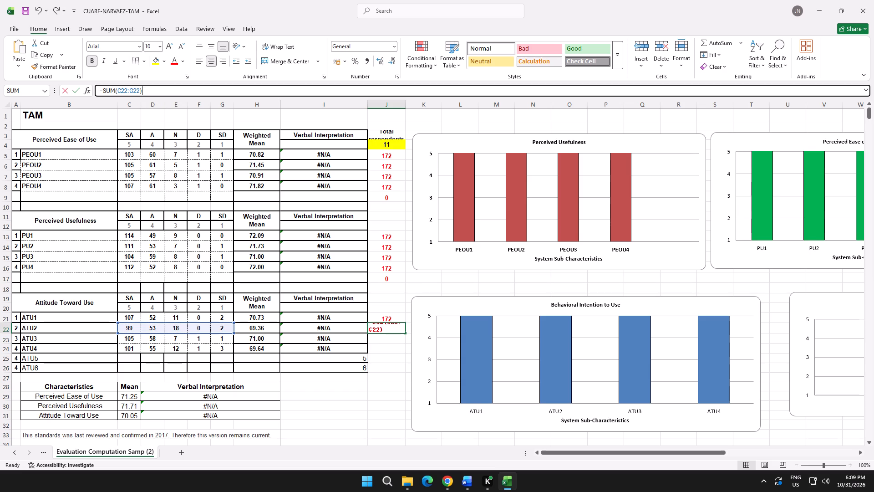
{"action": "left_click_drag", "start_coordinate": [155, 89], "coordinate": [75, 88]}
{"action": "key", "text": "ctrl+c"}
{"action": "left_click", "coordinate": [382, 345]}
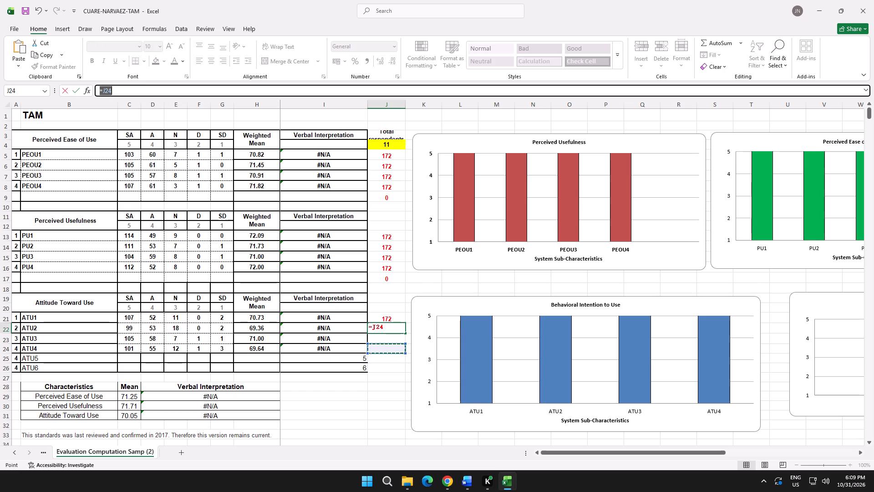
{"action": "key", "text": "ctrl+z"}
{"action": "left_click", "coordinate": [381, 337]}
{"action": "key", "text": "ctrl+z"}
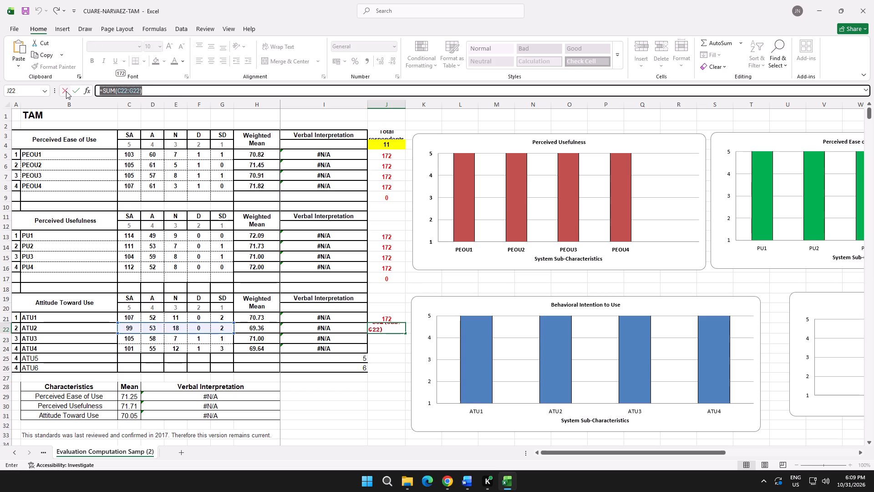
{"action": "left_click", "coordinate": [66, 91]}
Paste the copied formula into the ATU3 respondent total cell J23 and adapt it to =SUM(C23:G23).
{"action": "left_click", "coordinate": [388, 338]}
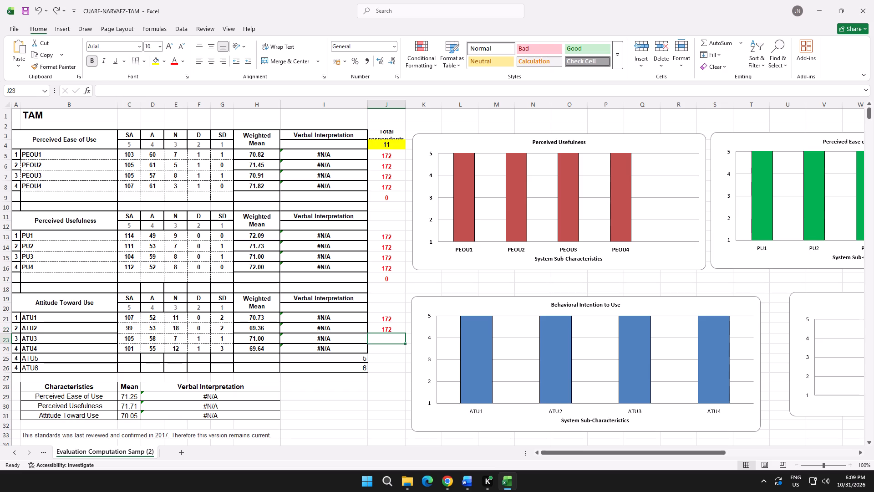
{"action": "left_click", "coordinate": [119, 94]}
{"action": "key", "text": "ctrl+v"}
{"action": "left_click", "coordinate": [124, 91]}
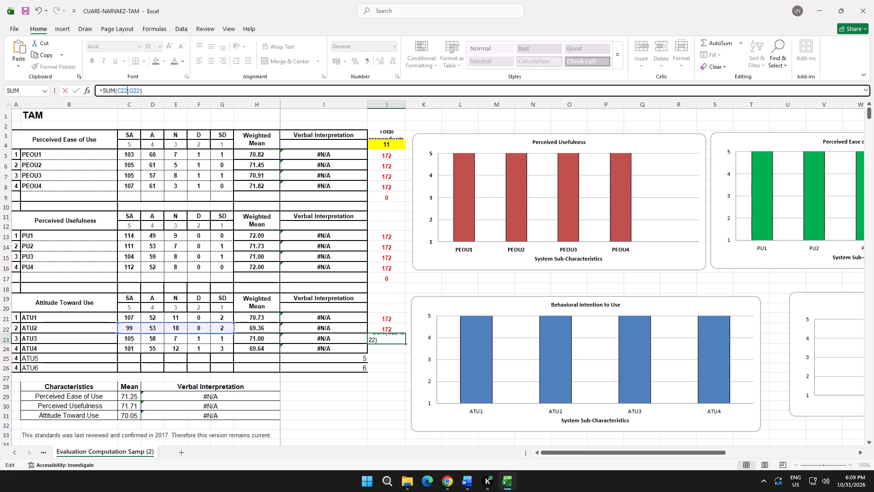
{"action": "key", "text": "3"}
{"action": "left_click", "coordinate": [136, 91]}
{"action": "key", "text": "3"}
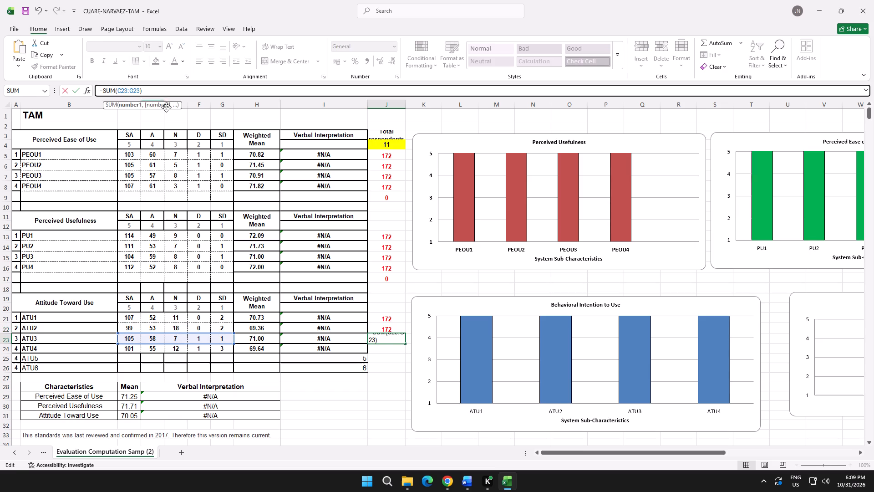
{"action": "left_click", "coordinate": [171, 92]}
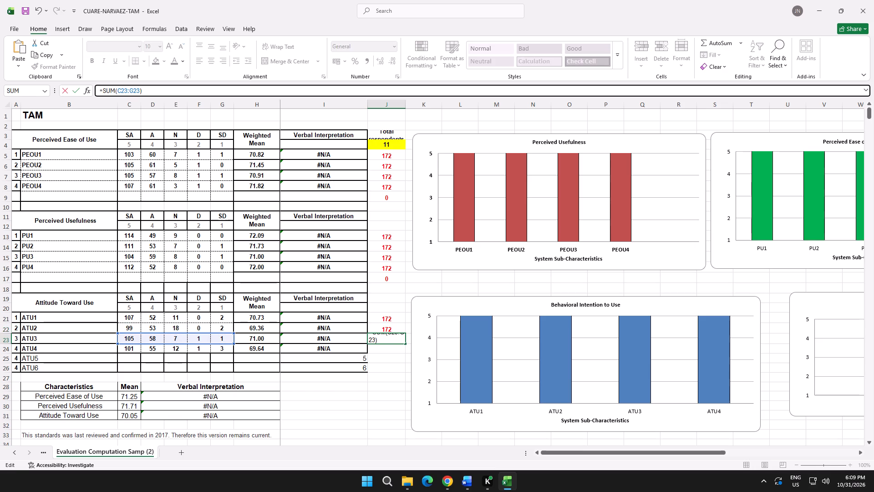
{"action": "key", "text": "Return"}
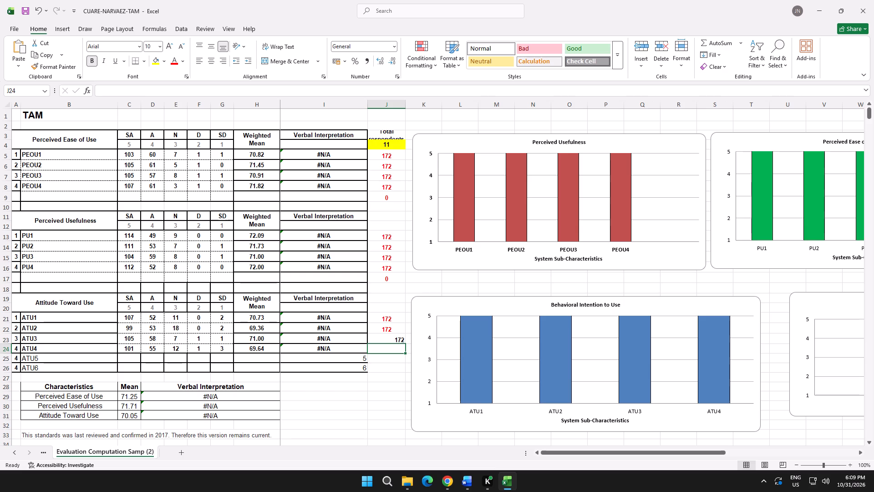
Center the ATU3 respondent total in J23 horizontally.
{"action": "left_click", "coordinate": [398, 339]}
{"action": "left_click", "coordinate": [207, 61]}
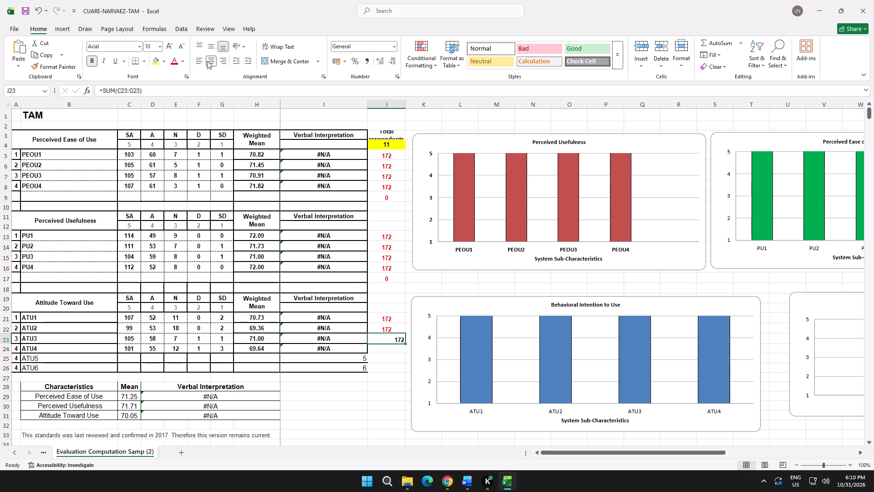
Colour the ATU3 respondent total in J23 red.
{"action": "left_click", "coordinate": [171, 64]}
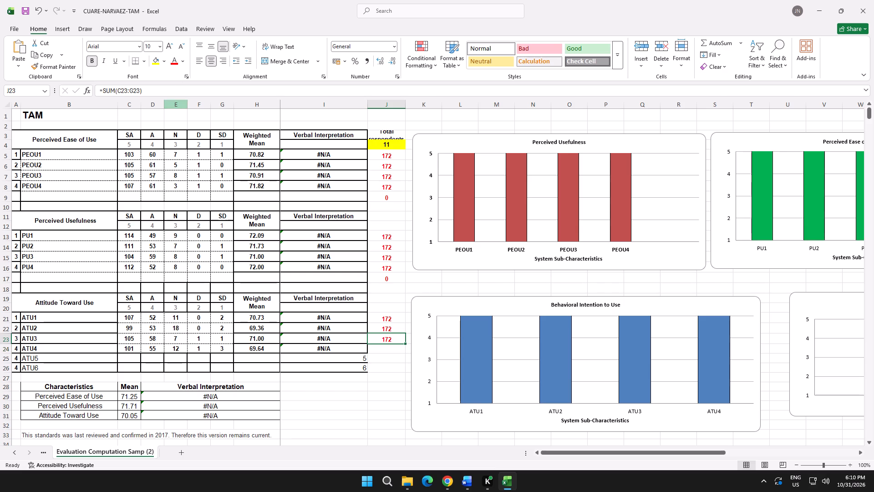
Paste the copied sum formula into the ATU4 respondent total cell J24 and adapt it to =SUM(C24:G24).
{"action": "left_click", "coordinate": [382, 348]}
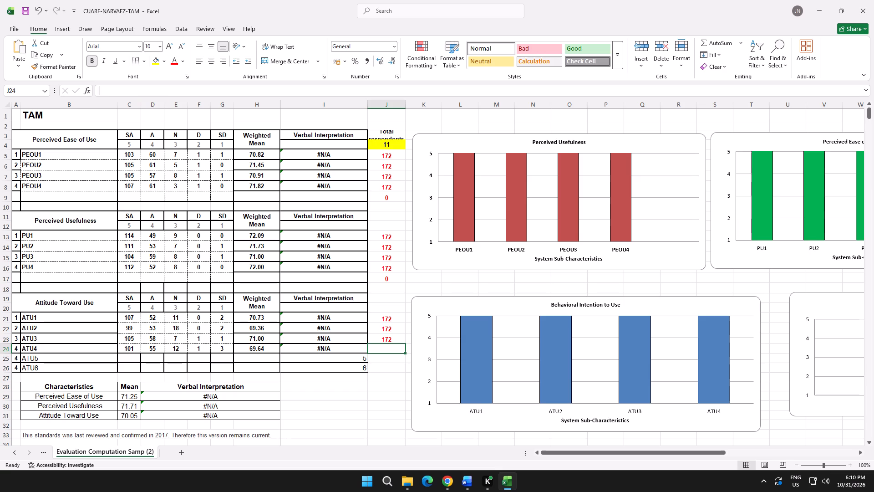
{"action": "left_click", "coordinate": [141, 89]}
{"action": "key", "text": "ctrl+v"}
{"action": "left_click", "coordinate": [127, 89]}
{"action": "key", "text": "4"}
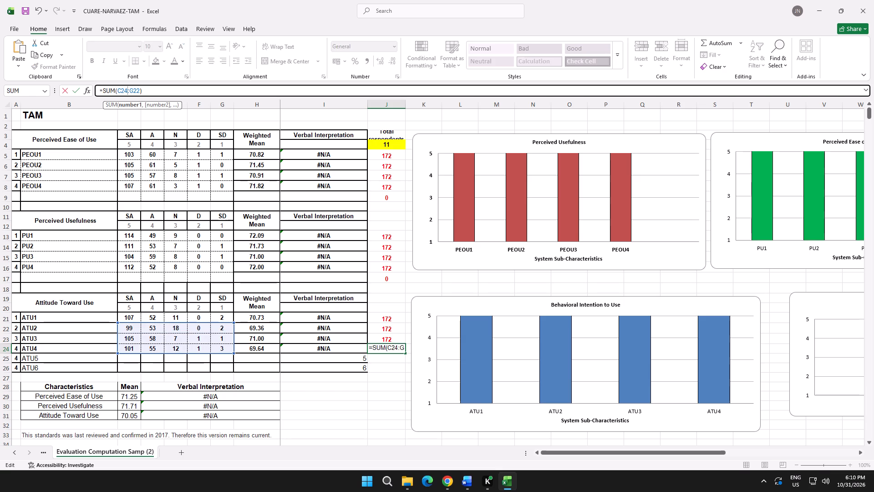
{"action": "left_click", "coordinate": [138, 91]}
{"action": "key", "text": "4"}
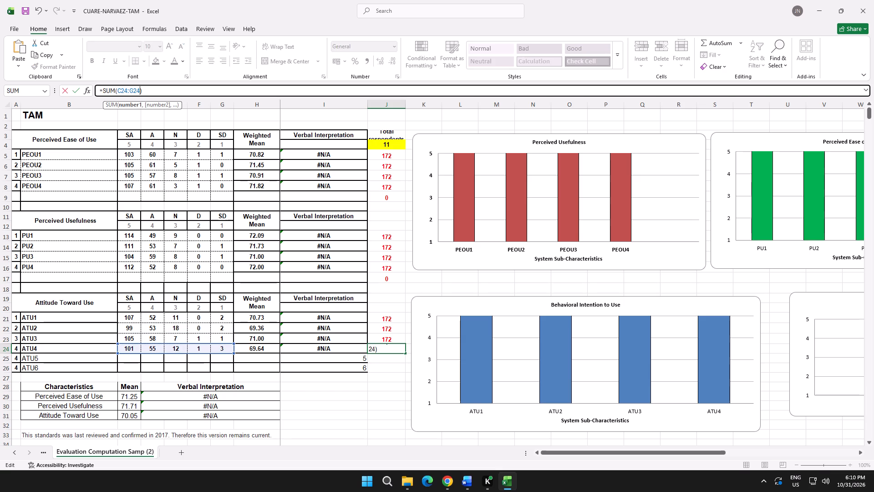
Paste the copied sum formula into the ATU5 respondent total cell J25 and adapt it to =SUM(C25:G25).
{"action": "left_click", "coordinate": [387, 363]}
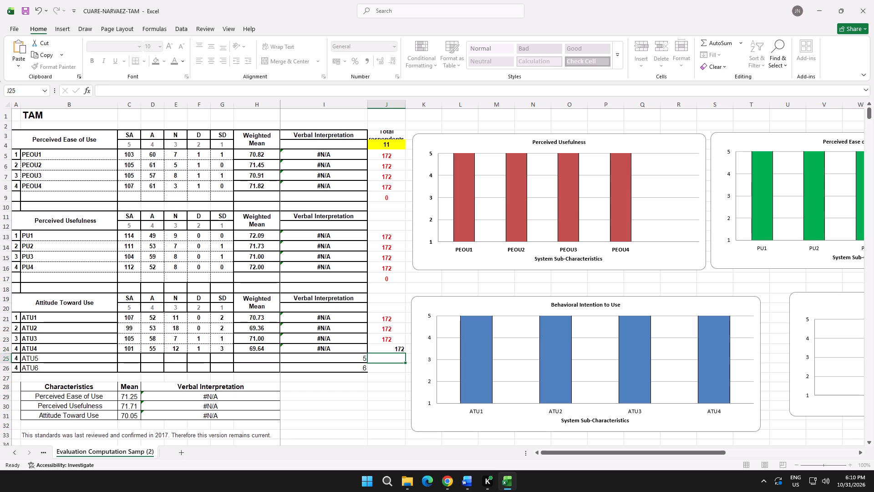
{"action": "left_click", "coordinate": [122, 93]}
{"action": "key", "text": "ctrl+v"}
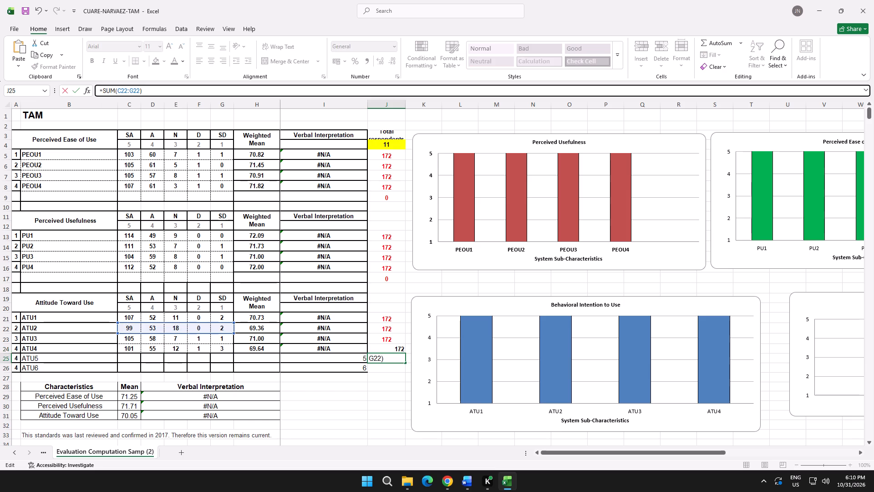
{"action": "left_click", "coordinate": [127, 91]}
{"action": "key", "text": "5"}
{"action": "left_click", "coordinate": [138, 92]}
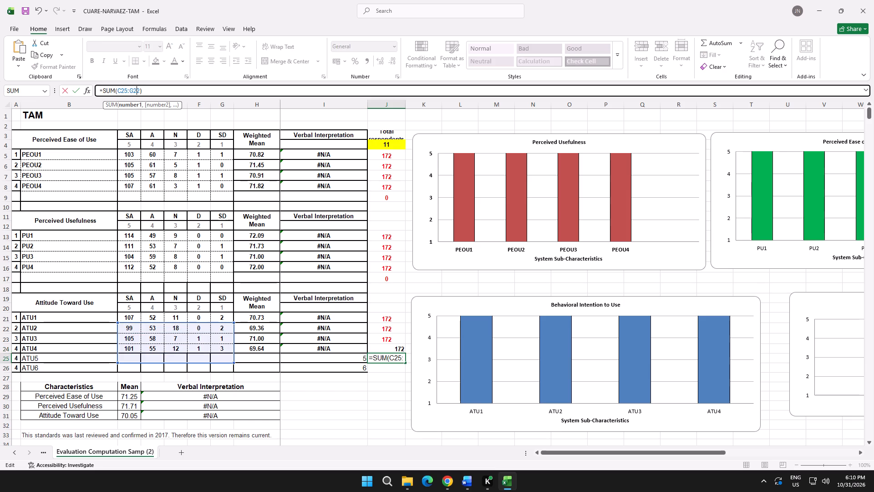
{"action": "key", "text": "5"}
Paste the copied sum formula into the ATU6 respondent total cell J26 and adapt it to =SUM(C26:G26).
{"action": "left_click", "coordinate": [387, 371]}
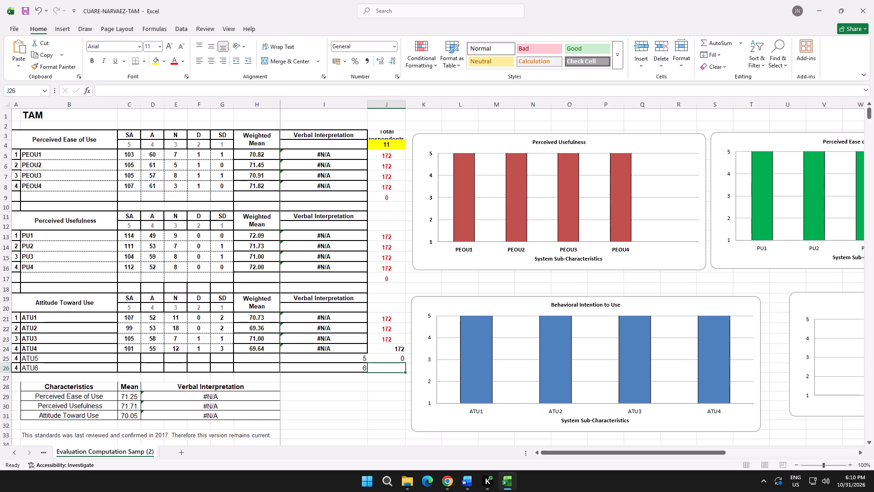
{"action": "left_click", "coordinate": [140, 92]}
{"action": "key", "text": "ctrl+v"}
{"action": "left_click", "coordinate": [127, 91]}
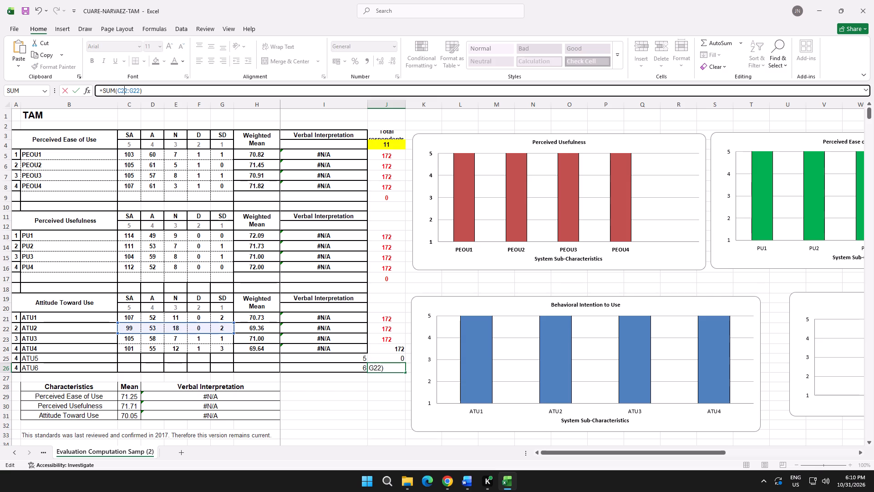
{"action": "key", "text": "6"}
{"action": "left_click", "coordinate": [139, 91]}
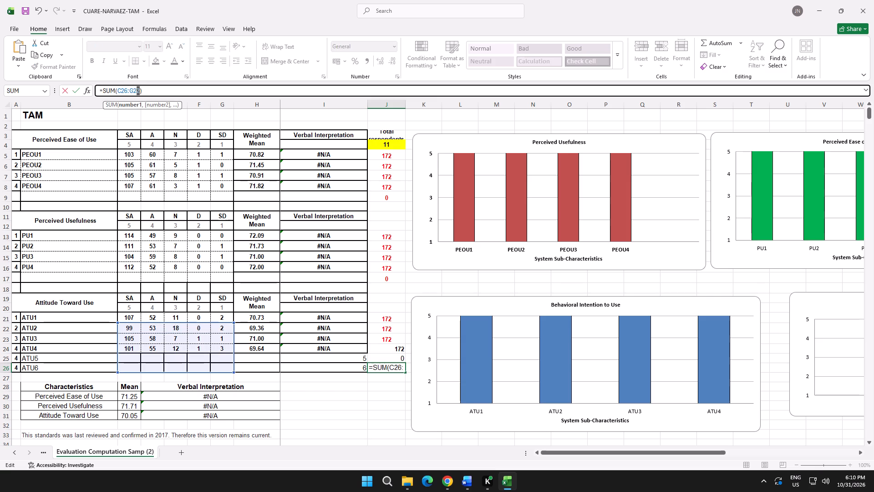
{"action": "key", "text": "6"}
{"action": "left_click", "coordinate": [166, 92]}
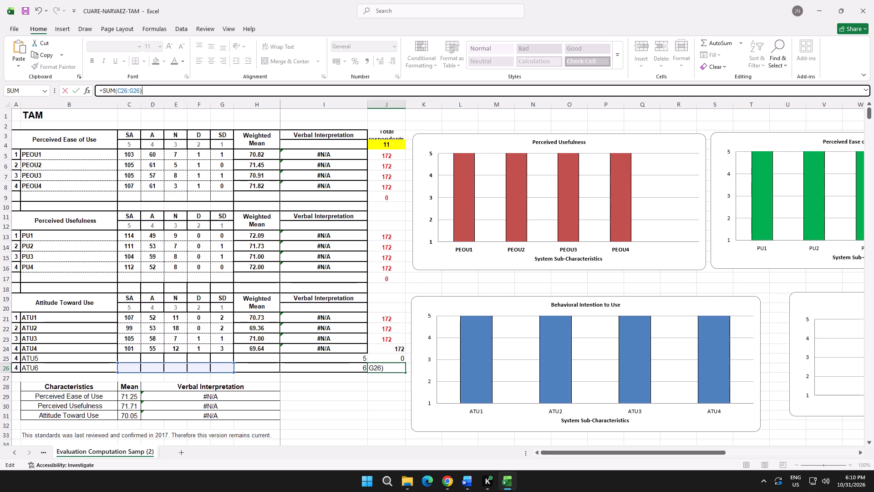
{"action": "left_click", "coordinate": [395, 369]}
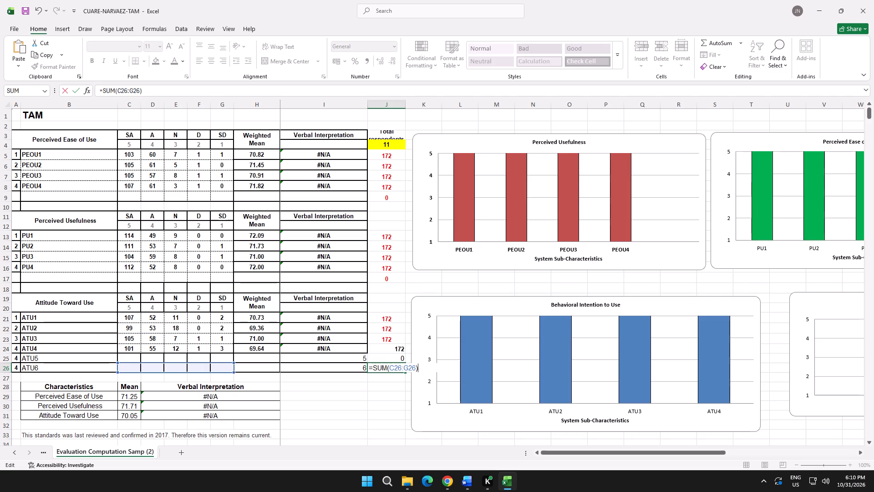
{"action": "left_click", "coordinate": [389, 355]}
Center the respondent totals of ATU4, ATU5 and ATU6 in J24, J25 and J26 horizontally.
{"action": "left_click", "coordinate": [394, 350]}
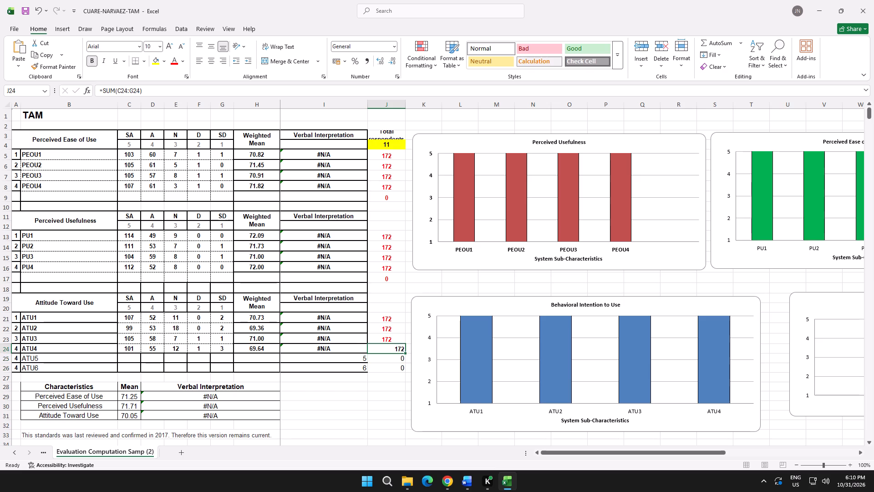
{"action": "left_click", "coordinate": [209, 63]}
{"action": "left_click", "coordinate": [397, 357]}
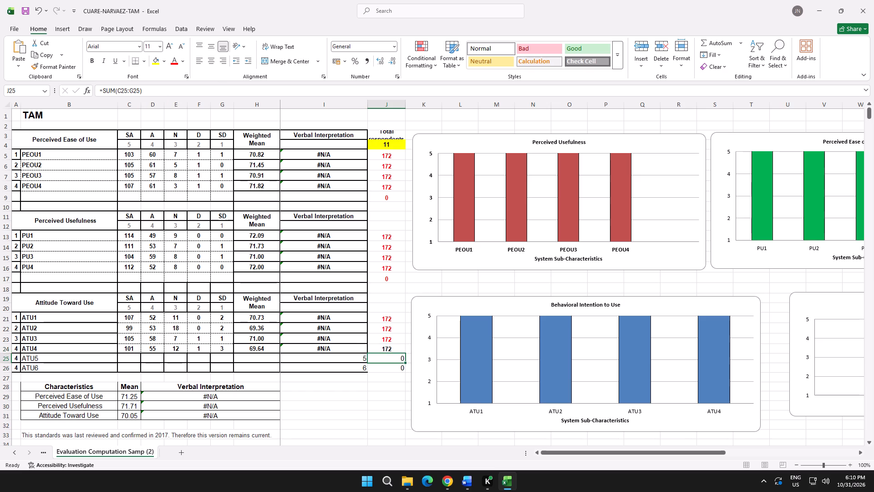
{"action": "left_click", "coordinate": [209, 61]}
{"action": "left_click", "coordinate": [397, 369]}
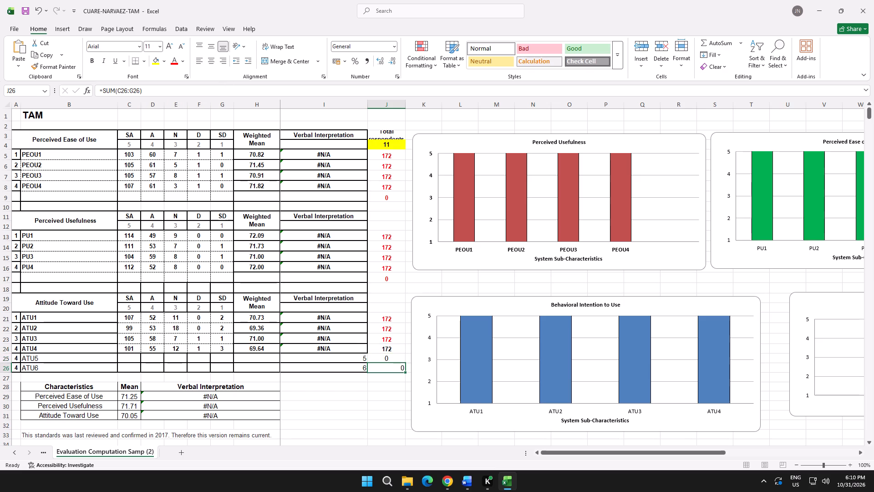
{"action": "left_click", "coordinate": [210, 60]}
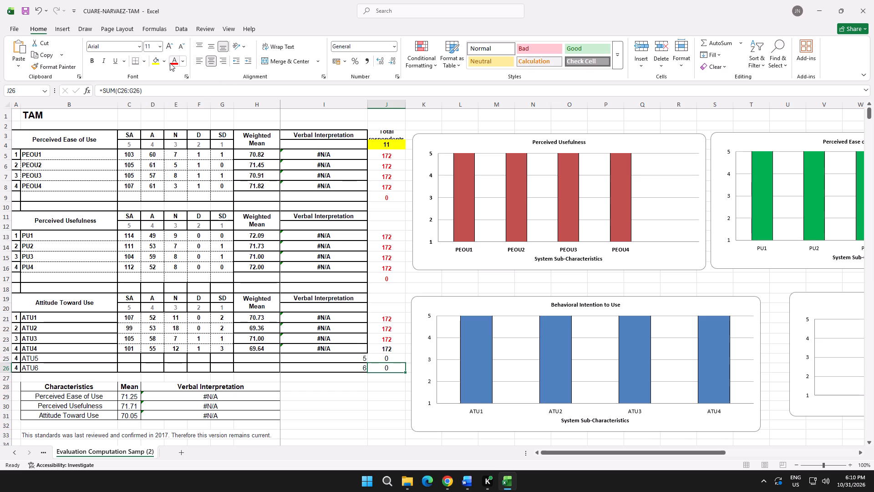
Colour the respondent totals of ATU6, ATU4 and ATU5 in column J red.
{"action": "left_click", "coordinate": [171, 62]}
{"action": "left_click", "coordinate": [388, 348]}
{"action": "left_click", "coordinate": [171, 62]}
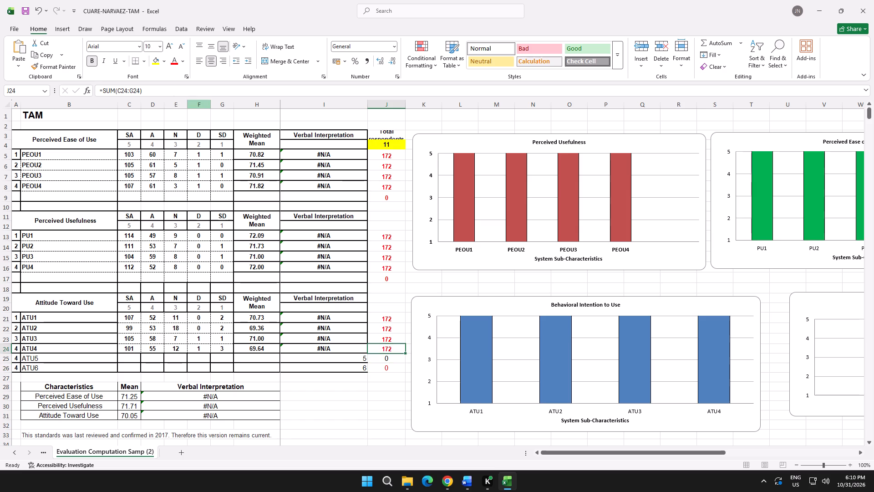
{"action": "left_click", "coordinate": [390, 359]}
{"action": "left_click", "coordinate": [177, 62]}
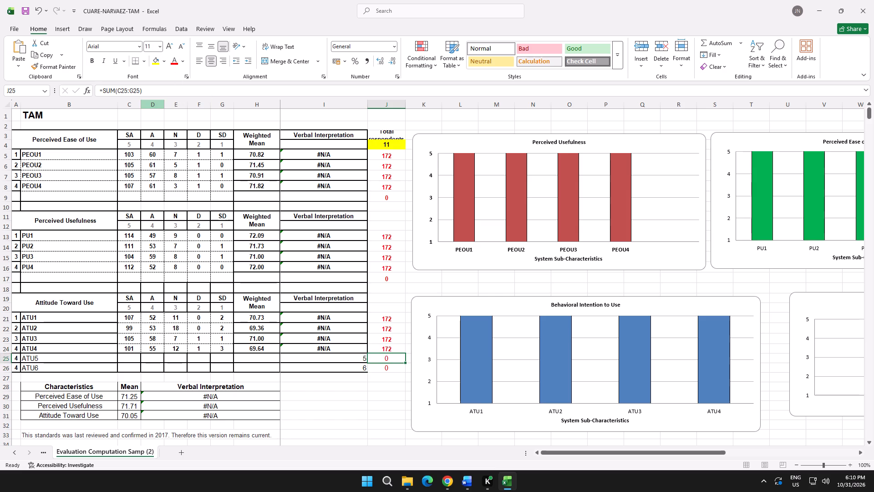
Transfer the counts for recommending SafeZone to other students from the Google Forms chart into ATU5: SA 102, A 57, N 11.
{"action": "left_click", "coordinate": [130, 360]}
{"action": "key", "text": "alt+Tab"}
{"action": "left_click_drag", "start_coordinate": [488, 307], "coordinate": [530, 302]}
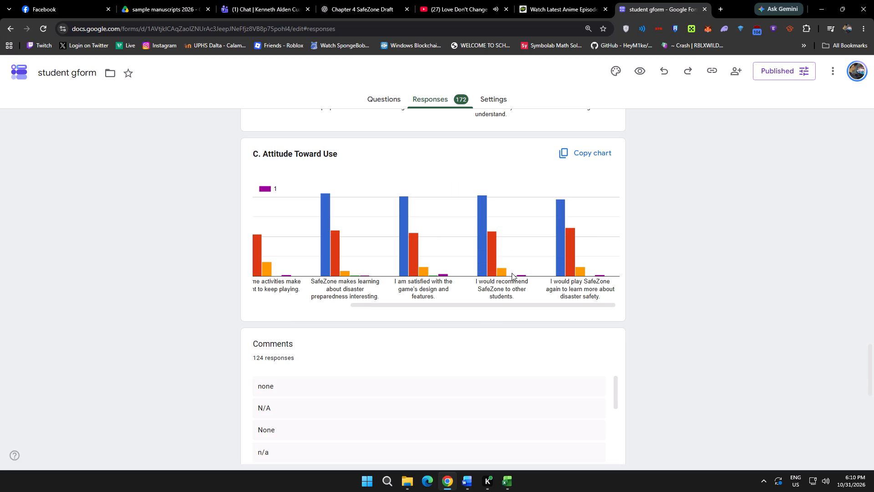
{"action": "key", "text": "alt+Tab"}
{"action": "double_click", "coordinate": [134, 359]}
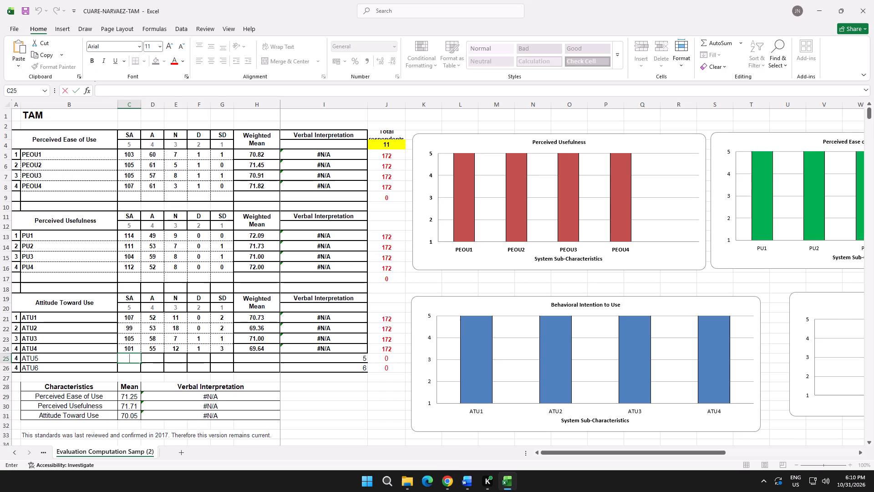
{"action": "type", "text": "102"}
{"action": "key", "text": "alt+Tab"}
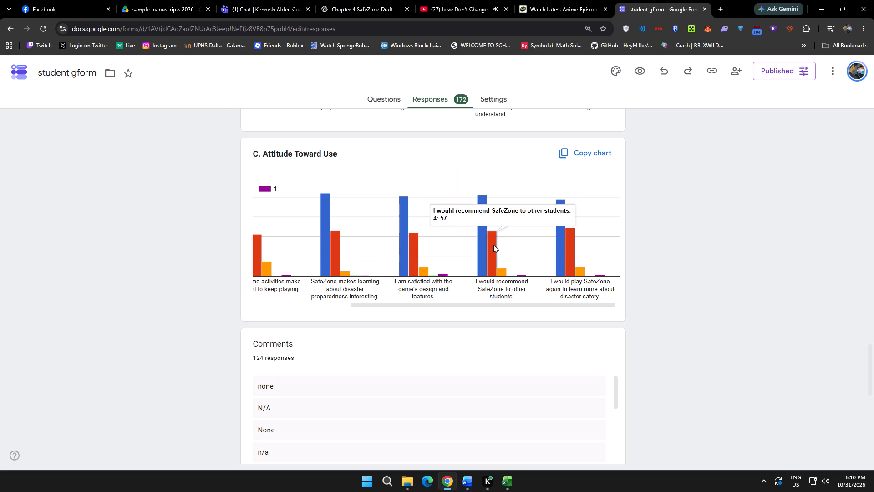
{"action": "key", "text": "alt+Tab"}
{"action": "double_click", "coordinate": [159, 360]}
{"action": "type", "text": "57"}
{"action": "key", "text": "alt+Tab"}
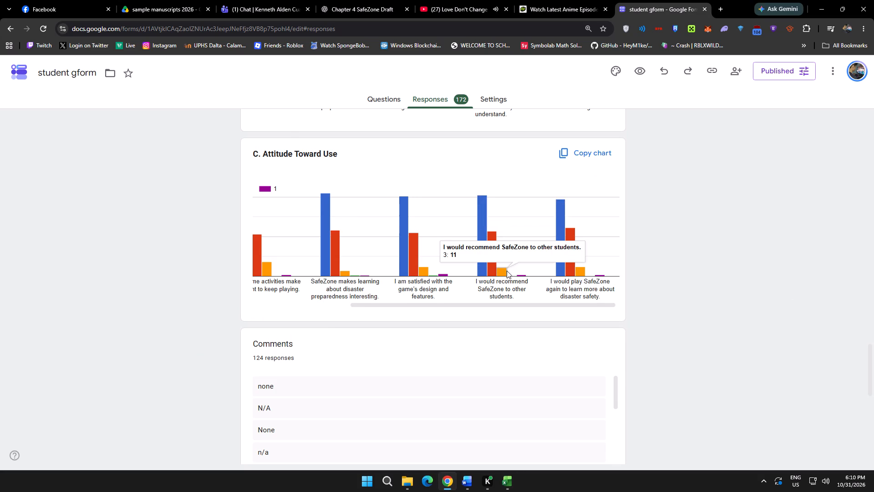
{"action": "key", "text": "alt+Tab"}
{"action": "double_click", "coordinate": [177, 359]}
{"action": "type", "text": "11"}
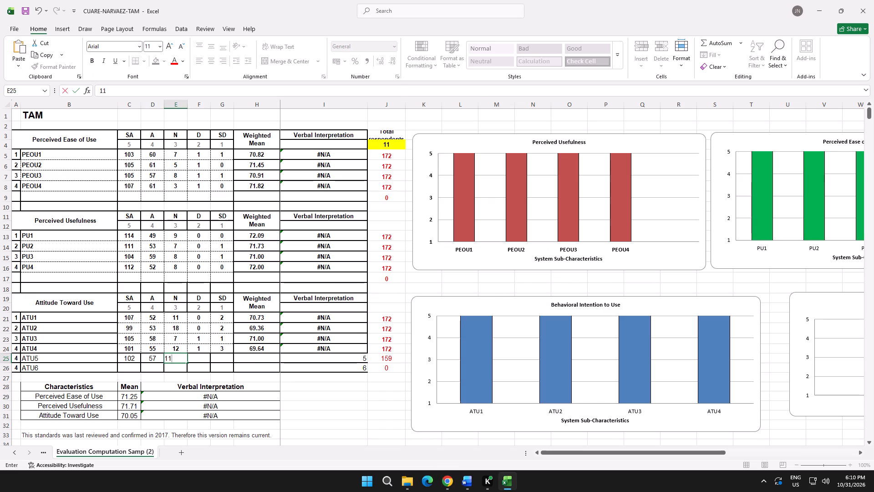
Check the remaining low-rating bars for recommending SafeZone in the form chart and enter SD 2 and D 0 for ATU5.
{"action": "key", "text": "alt+Tab"}
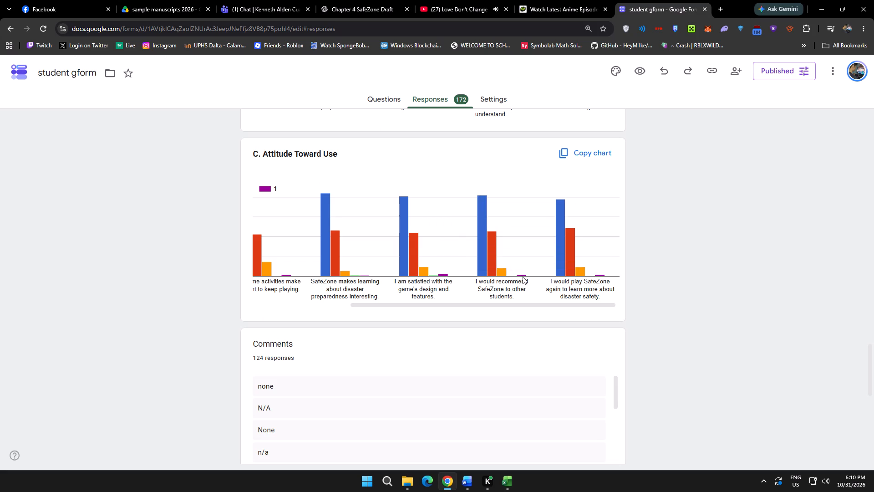
{"action": "key", "text": "alt+Tab"}
{"action": "double_click", "coordinate": [225, 357]}
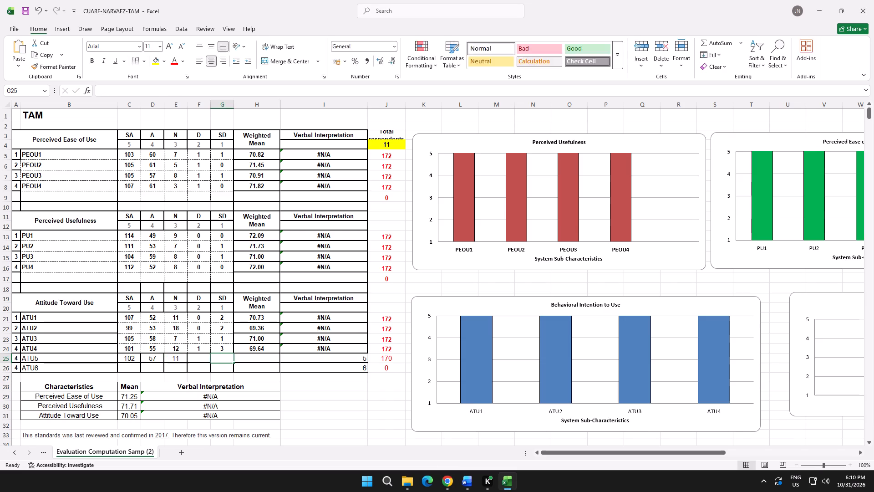
{"action": "key", "text": "2"}
{"action": "left_click", "coordinate": [197, 357]}
{"action": "double_click", "coordinate": [198, 358]}
{"action": "key", "text": "0"}
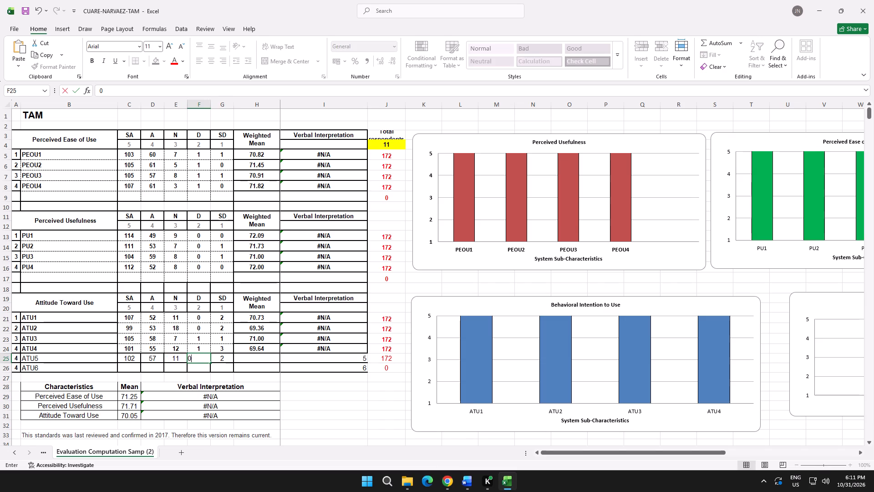
{"action": "left_click", "coordinate": [127, 369]}
Center the ATU5 weighted mean in H25 and make it bold.
{"action": "left_click", "coordinate": [272, 356]}
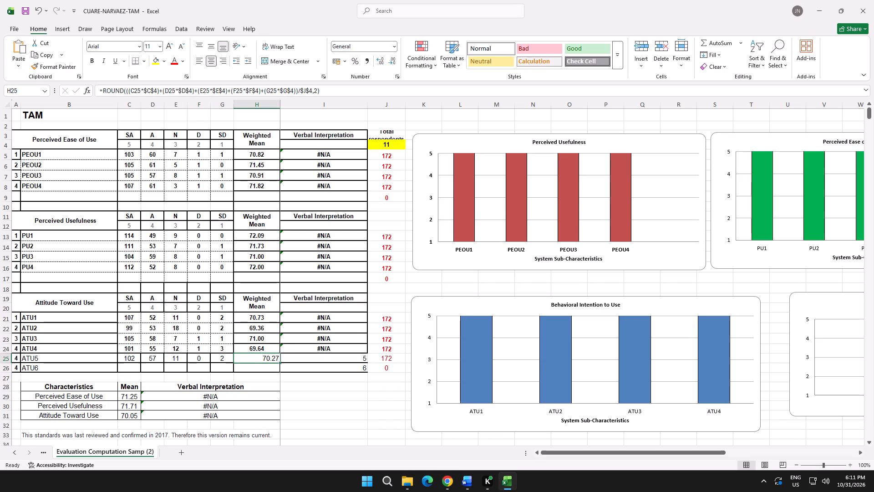
{"action": "left_click", "coordinate": [215, 63]}
{"action": "left_click", "coordinate": [94, 63]}
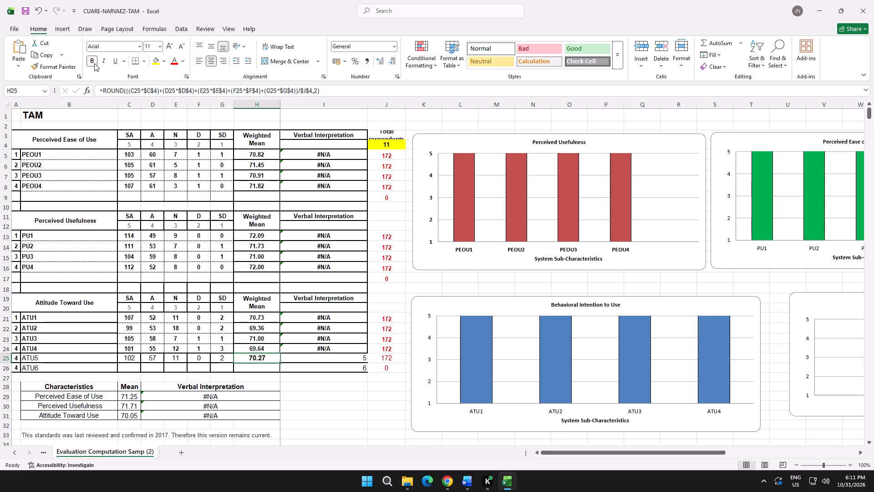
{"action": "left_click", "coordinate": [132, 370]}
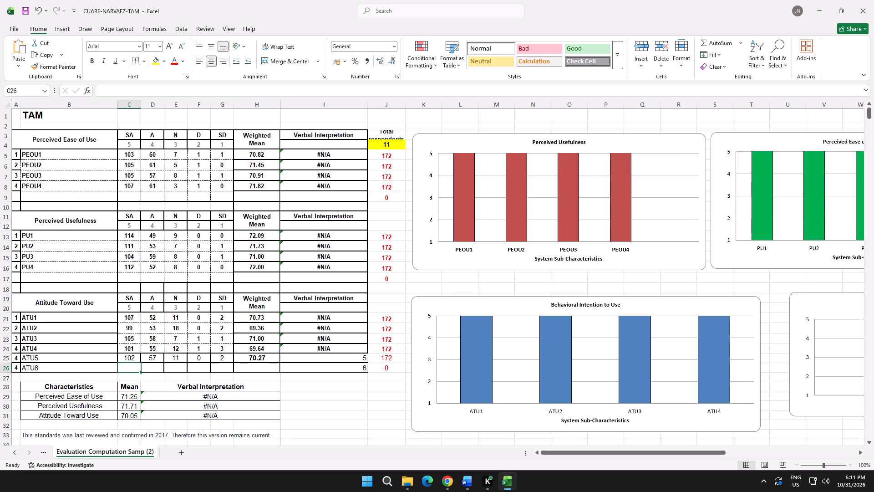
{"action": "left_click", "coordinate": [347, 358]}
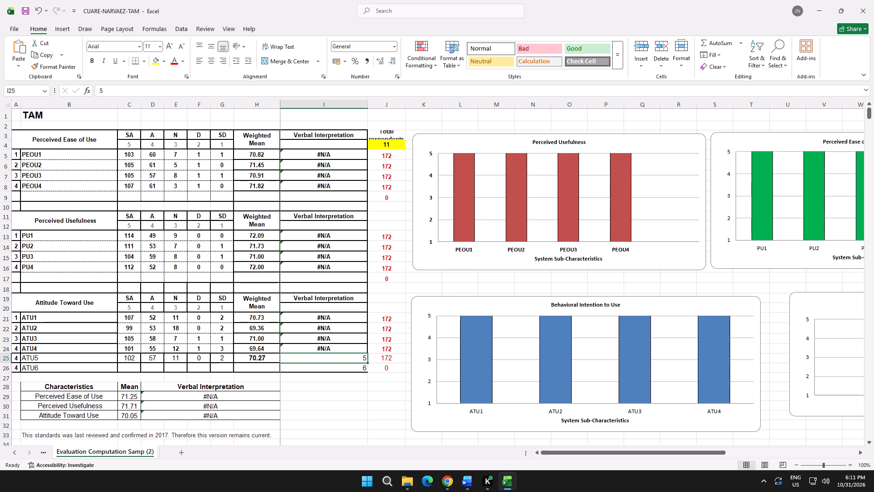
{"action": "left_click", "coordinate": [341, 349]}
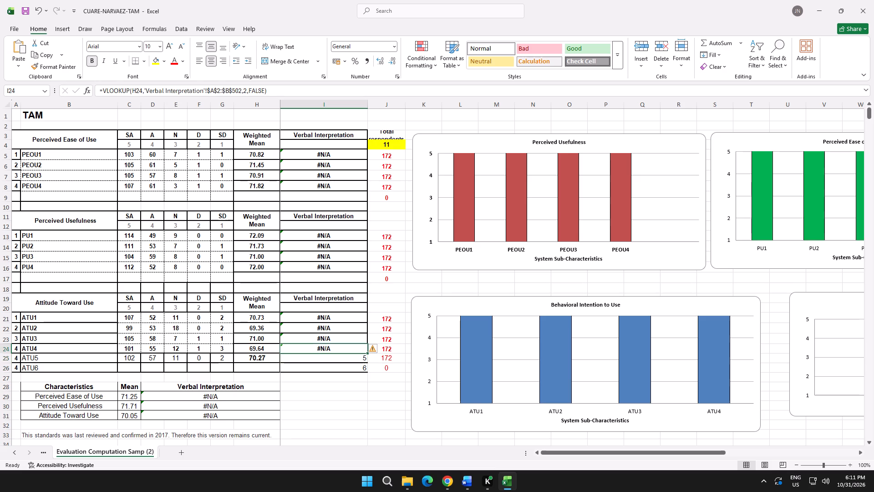
Transfer the SA and A counts for playing SafeZone again from the Google Forms chart into ATU6: SA 97, A 61.
{"action": "left_click", "coordinate": [127, 364]}
{"action": "key", "text": "alt+Tab"}
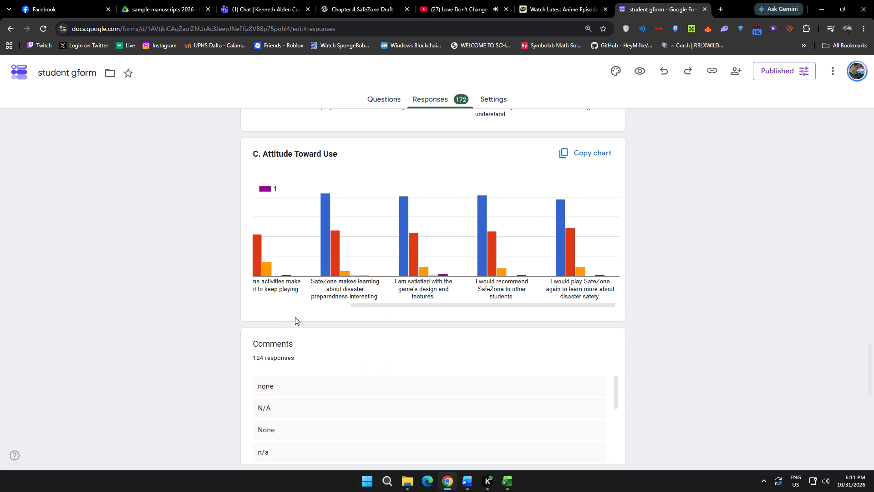
{"action": "key", "text": "alt+Tab"}
{"action": "key", "text": "alt+Tab"}
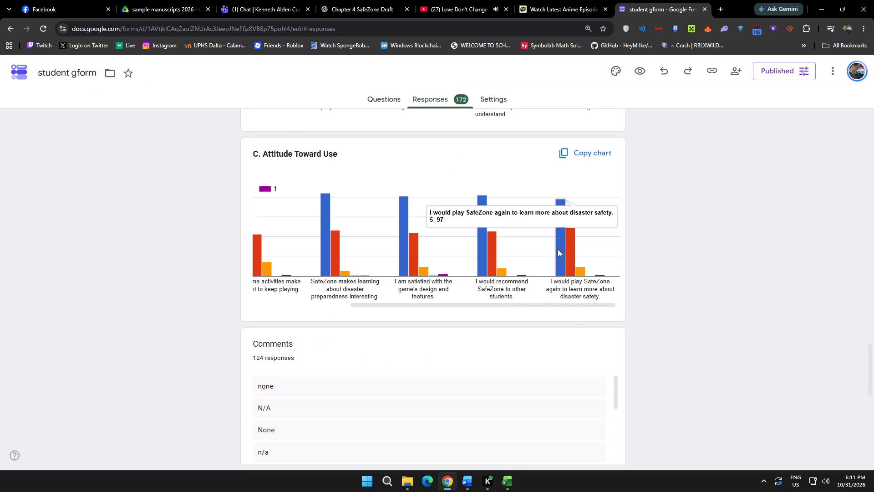
{"action": "key", "text": "alt+Tab"}
{"action": "double_click", "coordinate": [131, 367]}
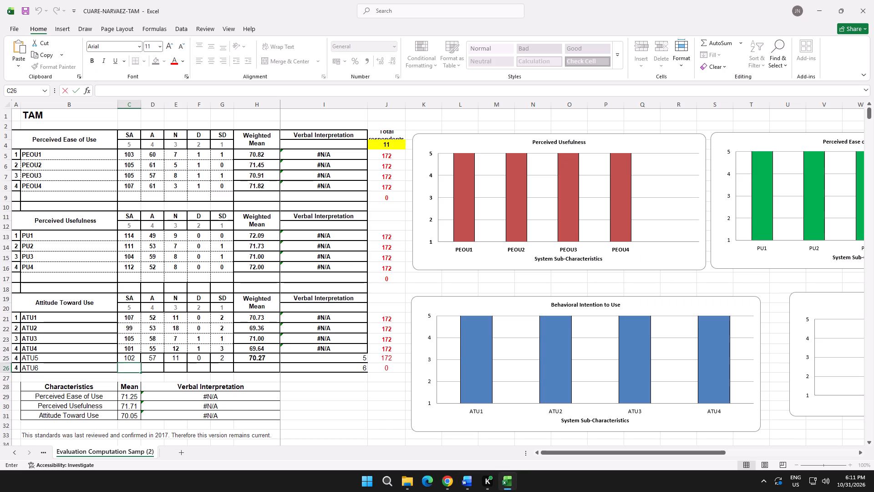
{"action": "type", "text": "97"}
{"action": "left_click", "coordinate": [156, 364]}
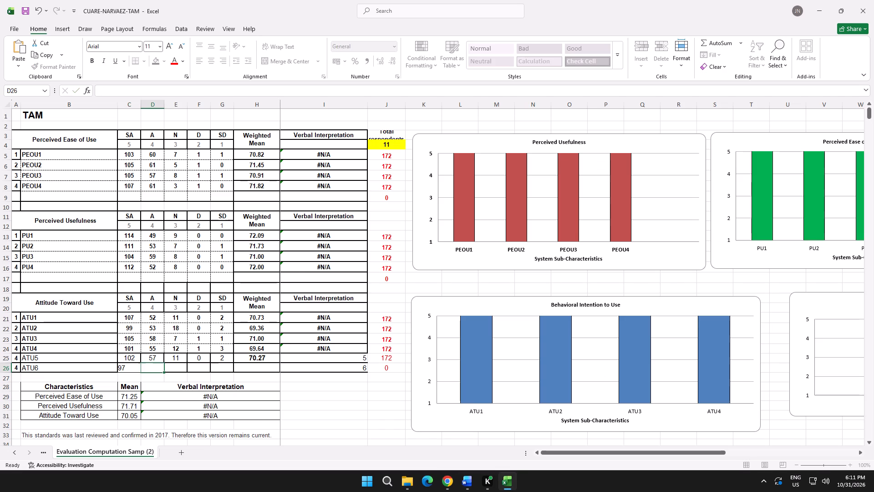
{"action": "key", "text": "alt+Tab"}
{"action": "key", "text": "alt+Tab"}
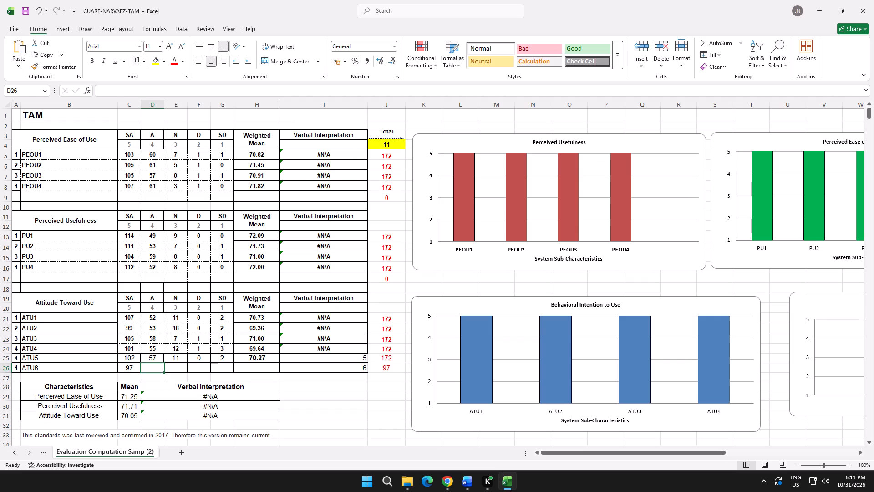
{"action": "triple_click", "coordinate": [156, 367]}
{"action": "left_click", "coordinate": [156, 369]}
{"action": "type", "text": "61"}
{"action": "left_click", "coordinate": [177, 367]}
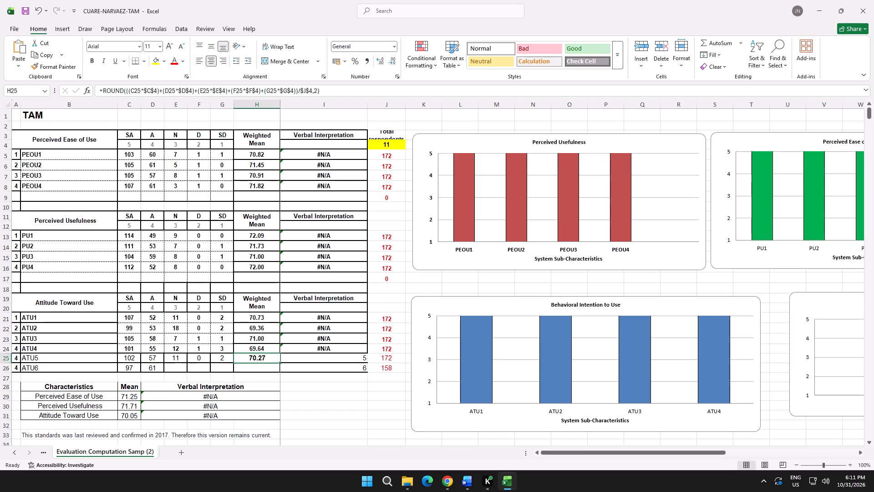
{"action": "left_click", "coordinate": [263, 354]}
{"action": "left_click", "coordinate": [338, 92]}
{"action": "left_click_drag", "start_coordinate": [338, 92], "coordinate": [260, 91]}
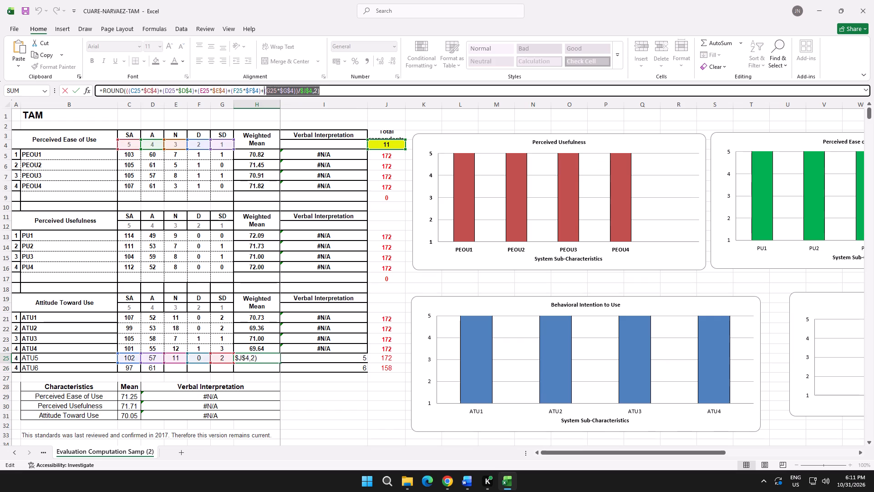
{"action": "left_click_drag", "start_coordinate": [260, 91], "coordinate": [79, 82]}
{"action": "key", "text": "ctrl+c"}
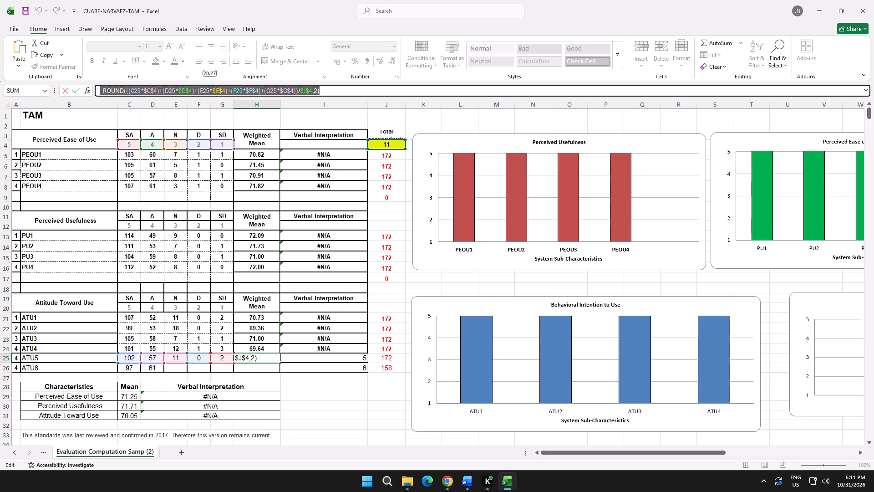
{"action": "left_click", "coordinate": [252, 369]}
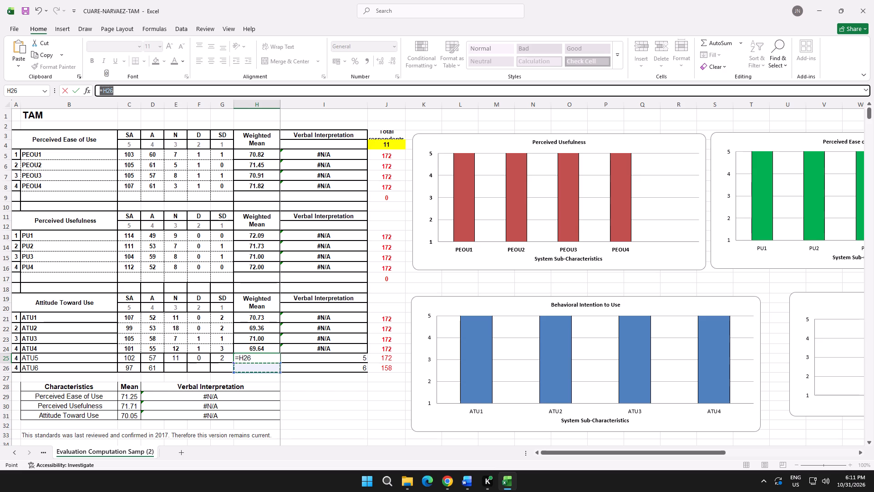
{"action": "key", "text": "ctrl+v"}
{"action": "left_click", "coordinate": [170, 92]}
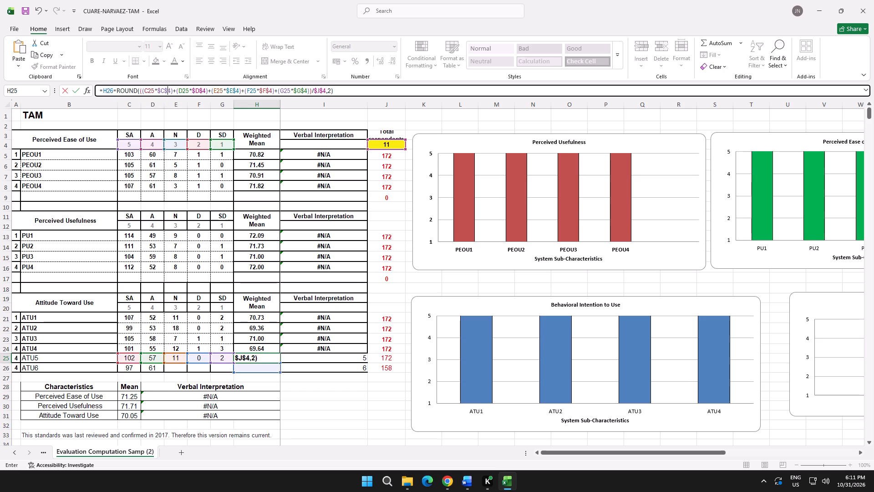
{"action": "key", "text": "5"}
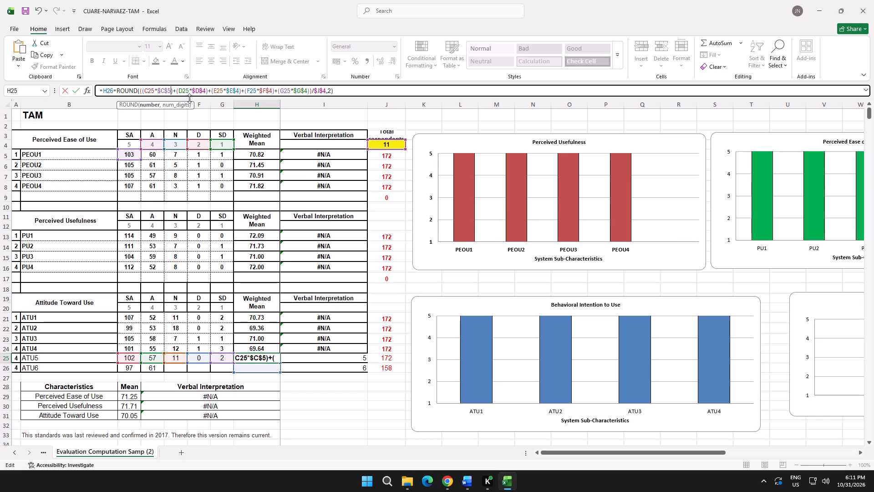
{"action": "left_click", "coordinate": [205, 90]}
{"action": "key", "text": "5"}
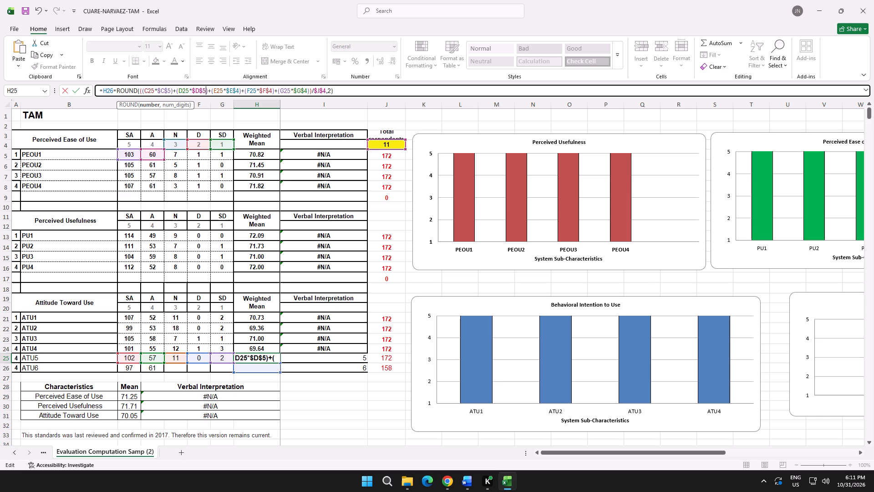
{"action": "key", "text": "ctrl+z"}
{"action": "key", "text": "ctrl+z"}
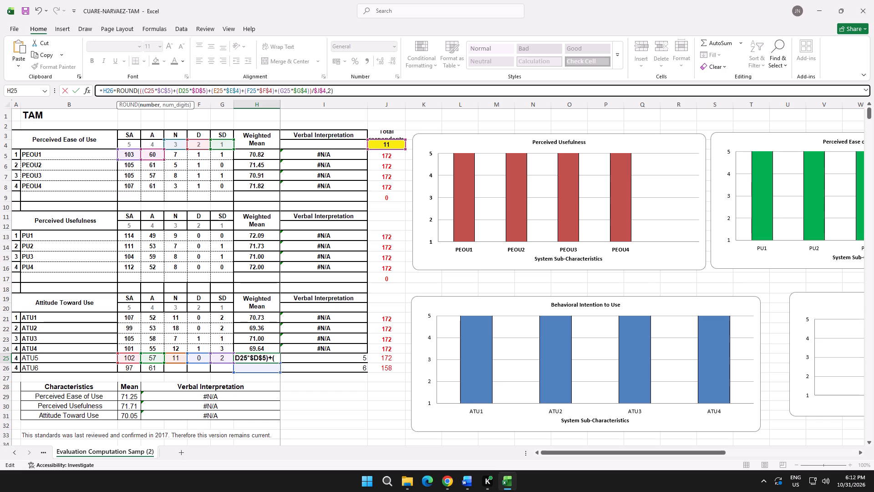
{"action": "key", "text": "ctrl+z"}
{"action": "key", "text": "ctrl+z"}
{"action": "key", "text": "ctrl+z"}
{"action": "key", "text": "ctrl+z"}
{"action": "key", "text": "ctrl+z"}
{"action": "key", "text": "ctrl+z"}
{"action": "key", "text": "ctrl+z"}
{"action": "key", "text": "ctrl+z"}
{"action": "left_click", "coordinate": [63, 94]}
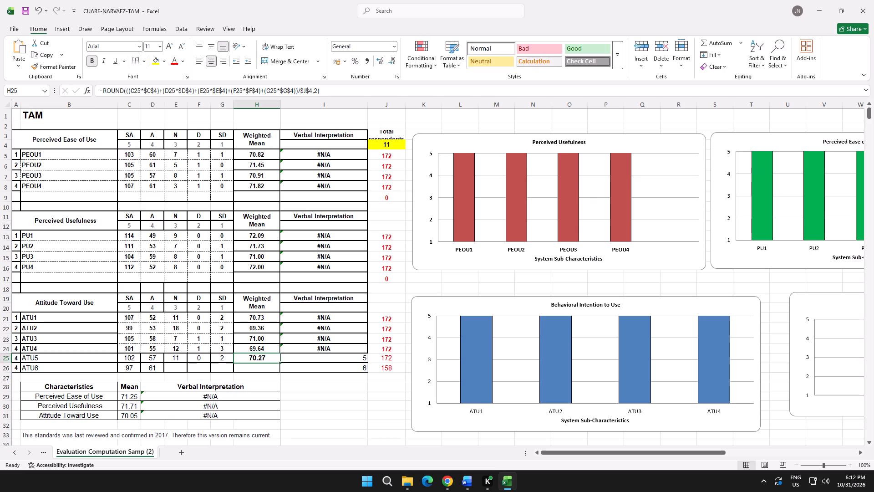
Copy the ATU5 weighted mean formula from H25 into H26 for ATU6.
{"action": "left_click", "coordinate": [332, 92]}
{"action": "left_click_drag", "start_coordinate": [334, 92], "coordinate": [70, 84]}
{"action": "key", "text": "ctrl+c"}
{"action": "left_click", "coordinate": [65, 93]}
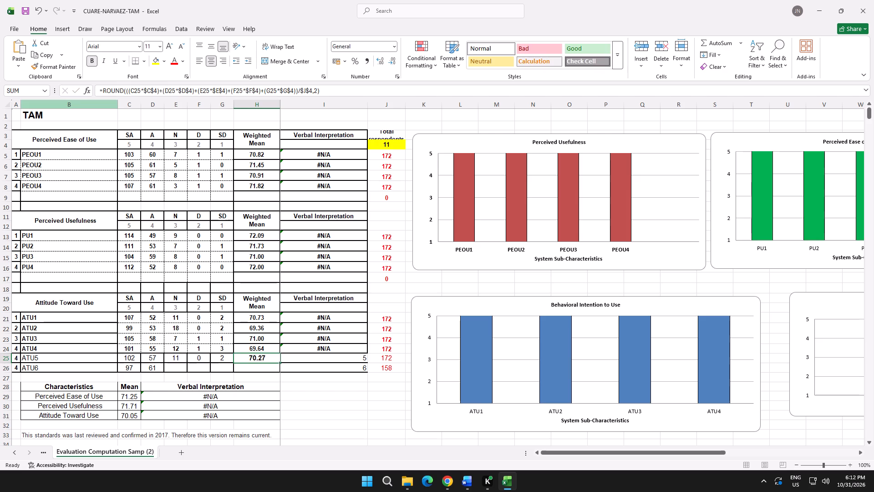
{"action": "left_click", "coordinate": [254, 371]}
{"action": "left_click", "coordinate": [131, 88]}
{"action": "key", "text": "ctrl+v"}
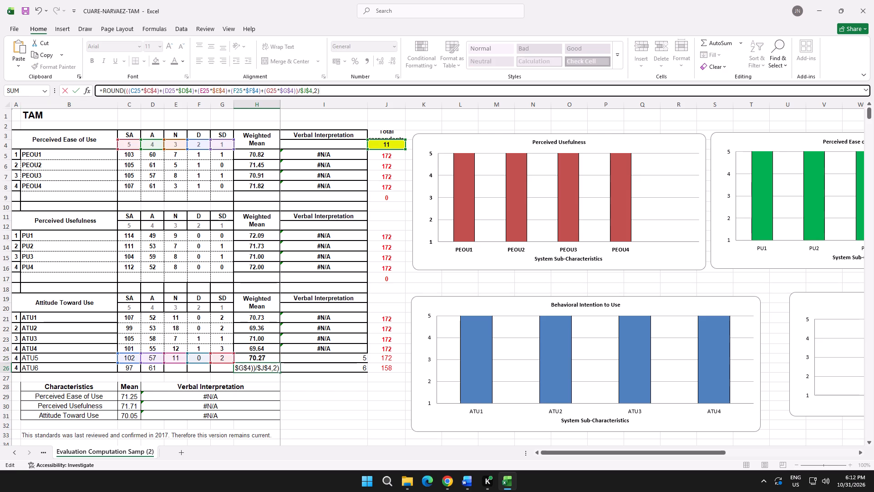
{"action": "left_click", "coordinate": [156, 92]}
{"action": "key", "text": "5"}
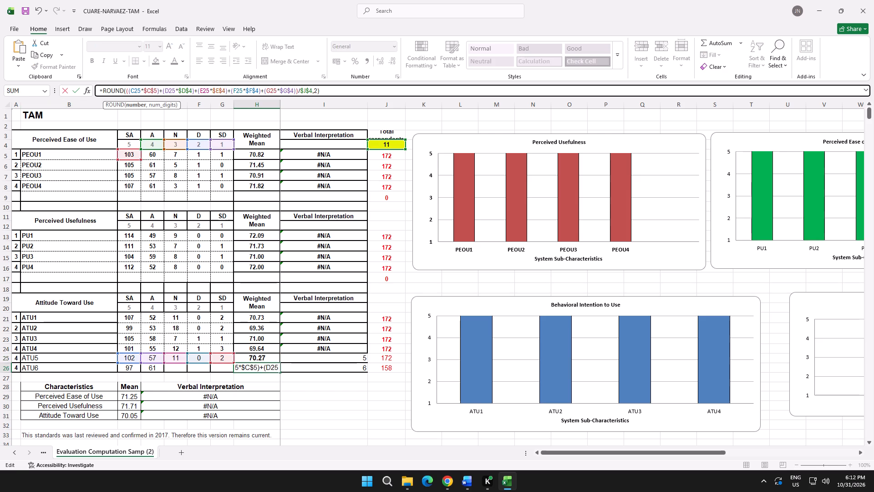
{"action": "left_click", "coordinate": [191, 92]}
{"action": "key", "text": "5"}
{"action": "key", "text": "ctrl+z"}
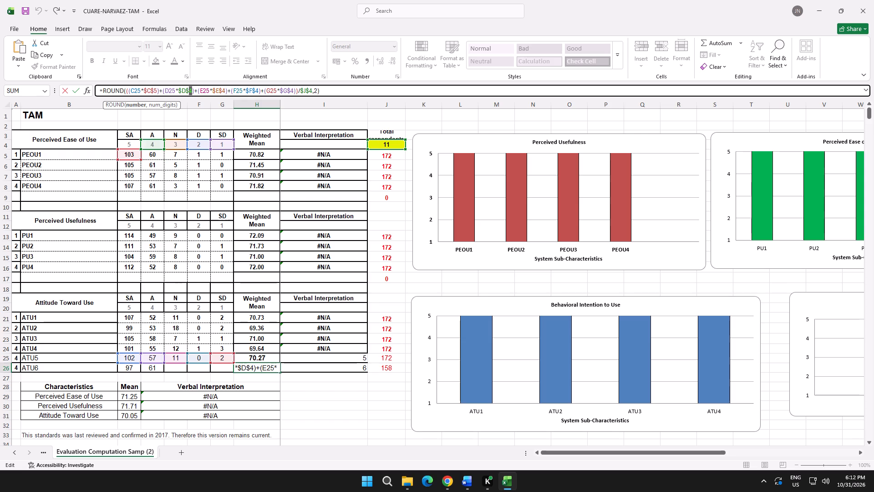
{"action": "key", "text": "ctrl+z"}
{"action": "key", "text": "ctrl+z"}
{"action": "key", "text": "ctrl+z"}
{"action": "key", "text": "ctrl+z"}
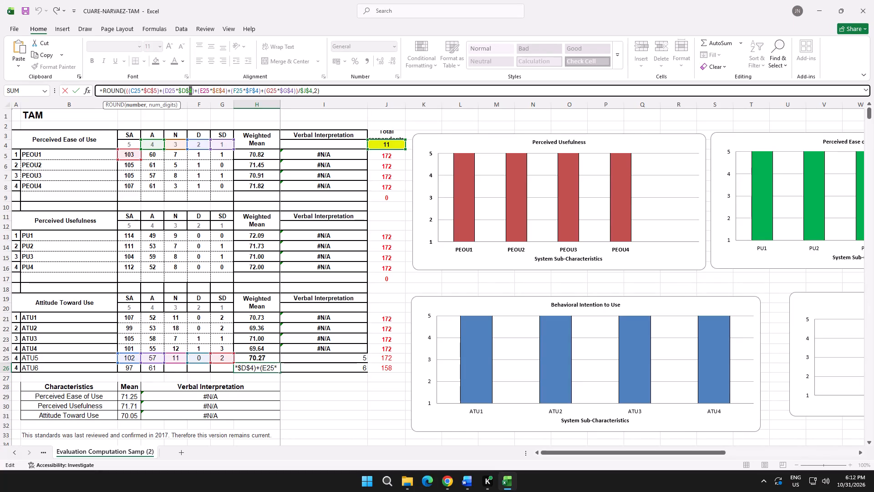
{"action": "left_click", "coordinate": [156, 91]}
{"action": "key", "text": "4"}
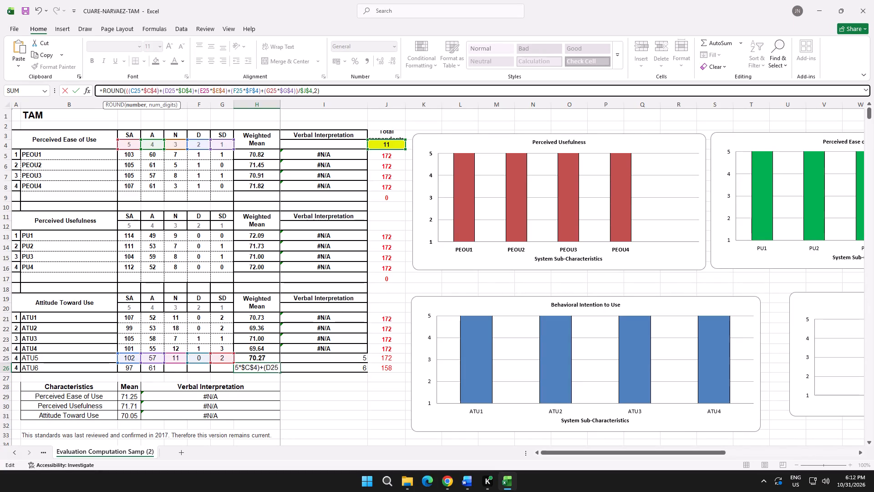
Change the row 25 references in the H26 formula to C26, D26, E26, F26 and G26, keeping the row 4 weights.
{"action": "left_click", "coordinate": [140, 92]}
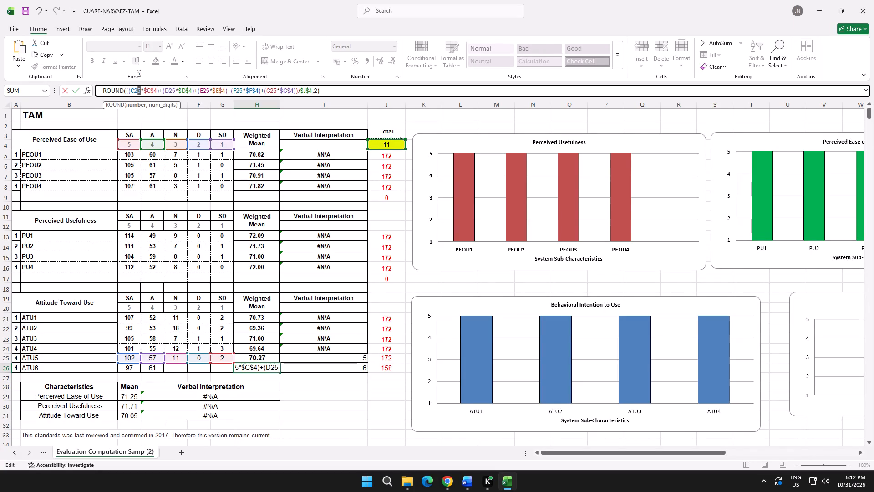
{"action": "key", "text": "6"}
{"action": "left_click", "coordinate": [173, 92]}
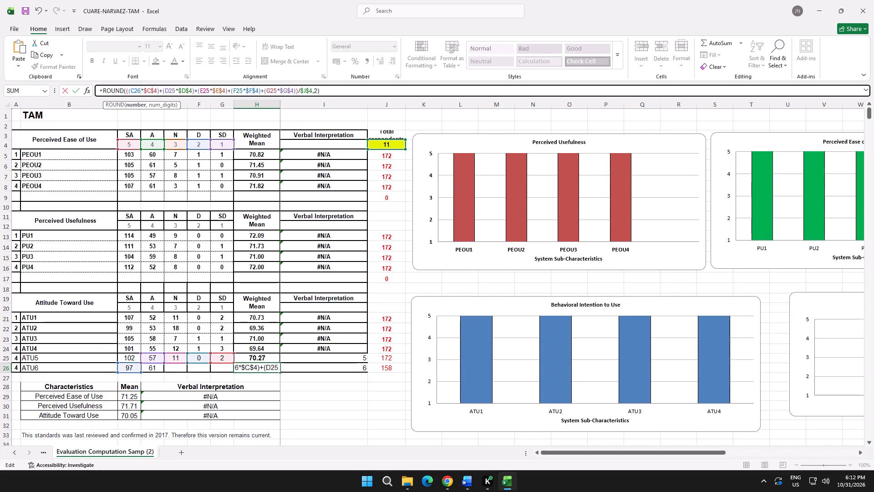
{"action": "left_click", "coordinate": [174, 89]}
{"action": "key", "text": "6"}
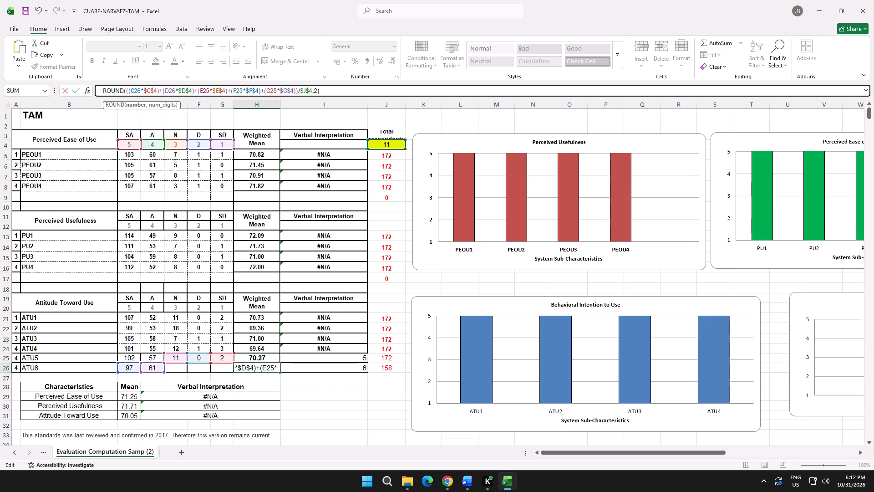
{"action": "left_click", "coordinate": [208, 90]}
{"action": "key", "text": "6"}
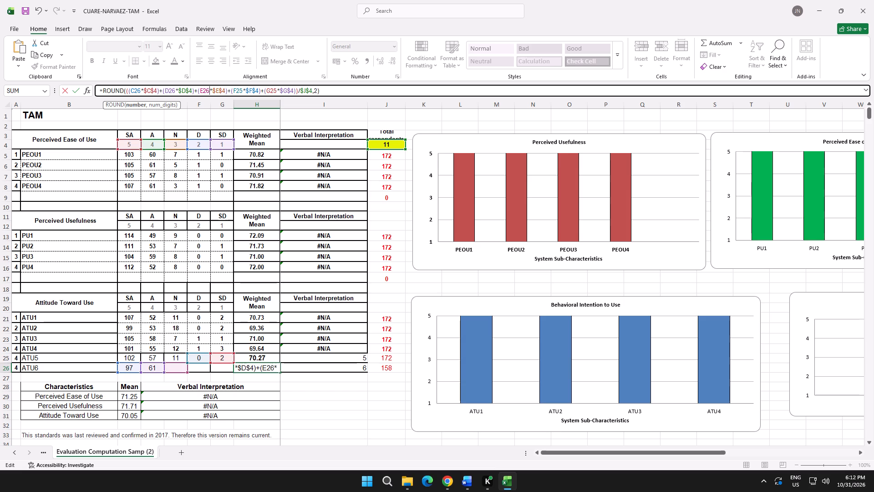
{"action": "left_click", "coordinate": [241, 92]}
{"action": "key", "text": "6"}
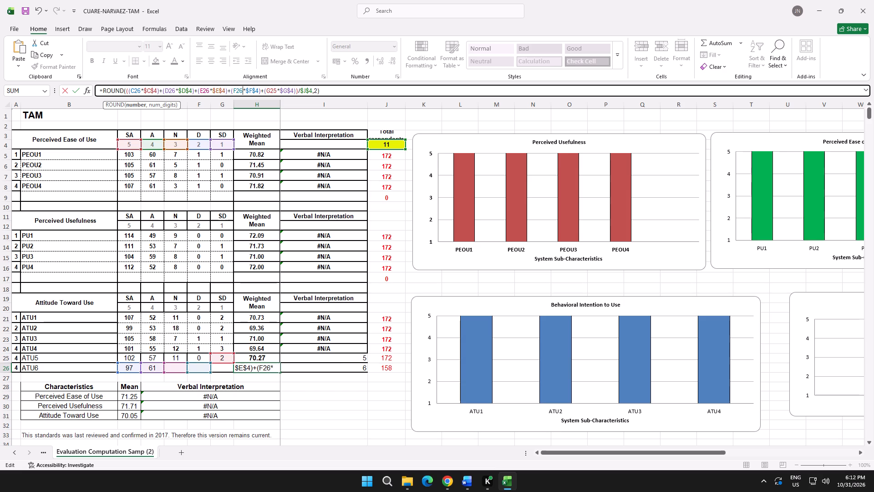
{"action": "left_click", "coordinate": [275, 91]}
{"action": "key", "text": "6"}
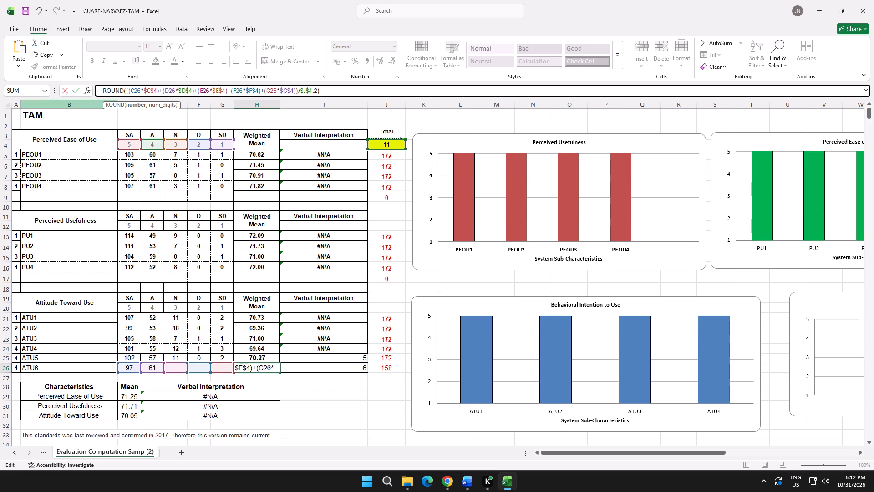
{"action": "left_click", "coordinate": [74, 92]}
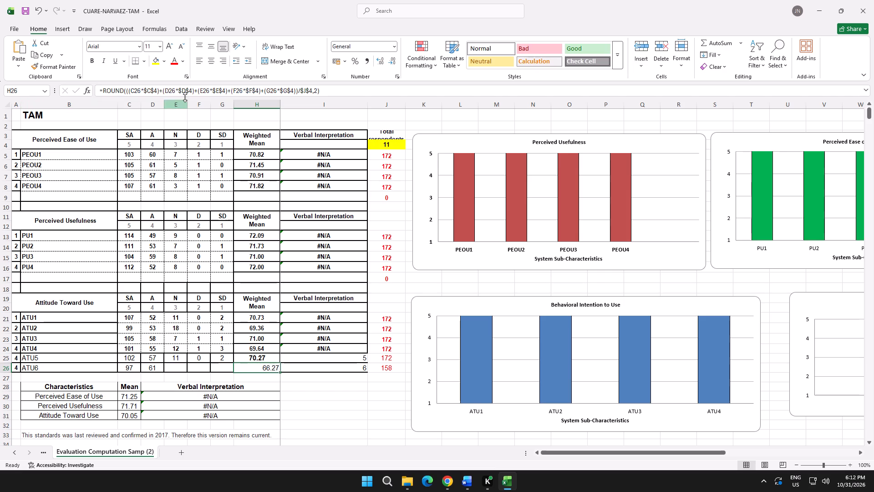
Center the ATU6 weighted mean in H26 and make it bold.
{"action": "left_click", "coordinate": [208, 60]}
{"action": "left_click", "coordinate": [92, 63]}
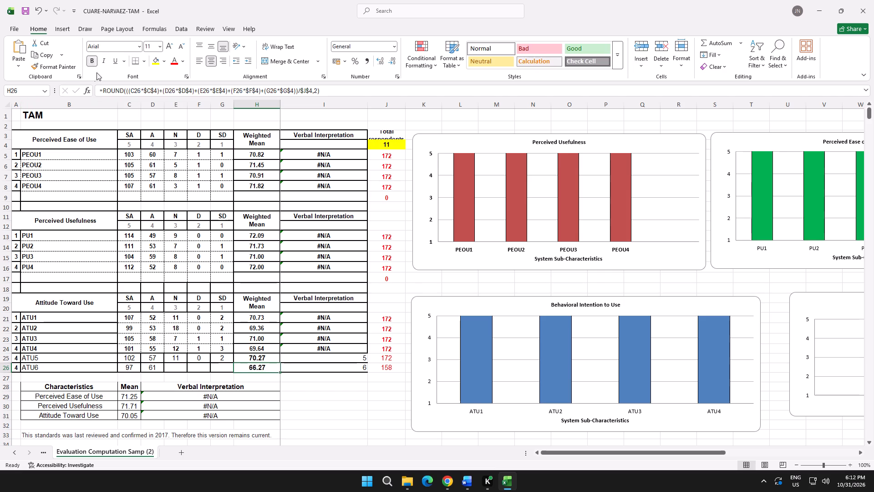
Transfer the N count for playing SafeZone again from the form chart into ATU6: N 12.
{"action": "left_click", "coordinate": [171, 370]}
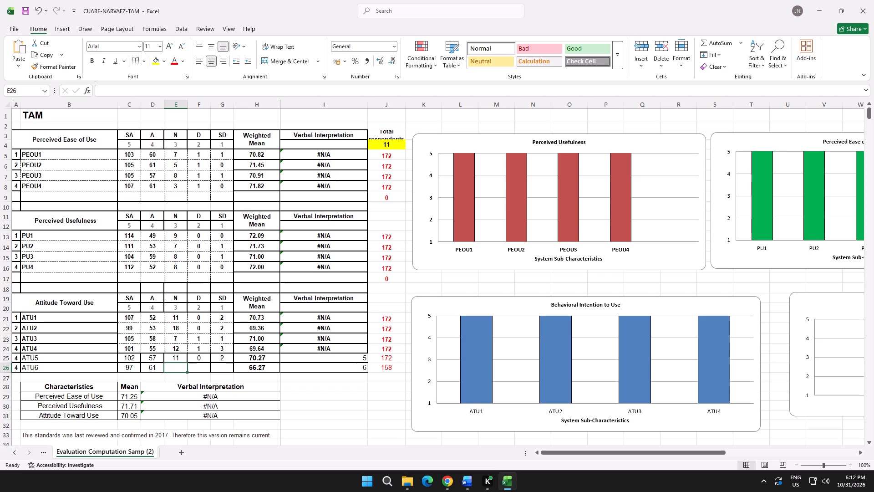
{"action": "key", "text": "alt+Tab"}
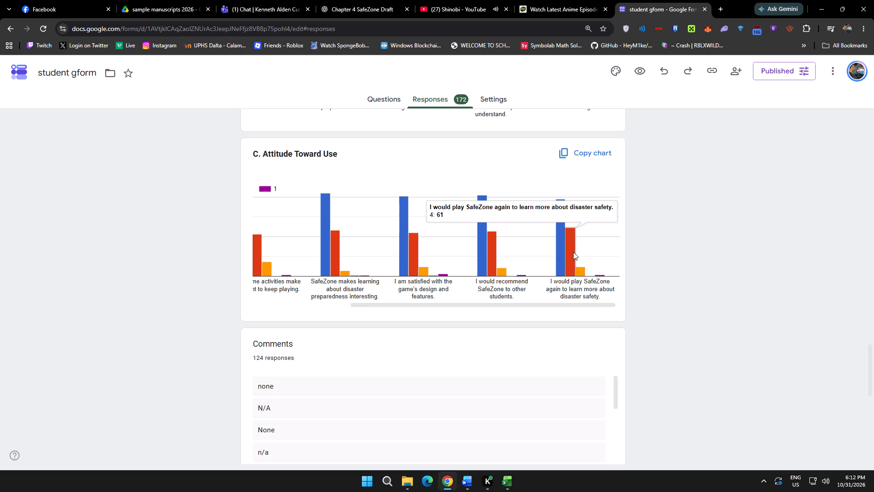
{"action": "key", "text": "alt+Tab"}
{"action": "double_click", "coordinate": [176, 369]}
{"action": "key", "text": "1"}
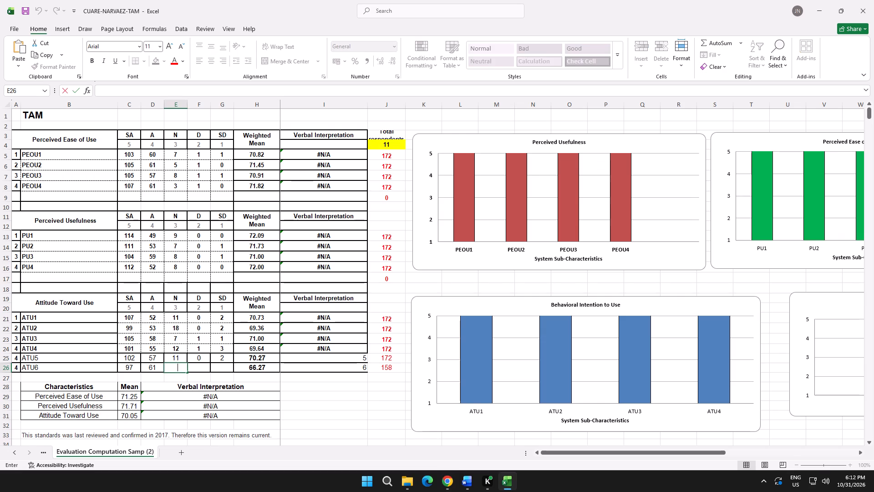
{"action": "key", "text": "2"}
Transfer the remaining counts for playing SafeZone again from the form chart into ATU6: SD 2 and D 0.
{"action": "left_click", "coordinate": [194, 369]}
{"action": "key", "text": "alt+Tab"}
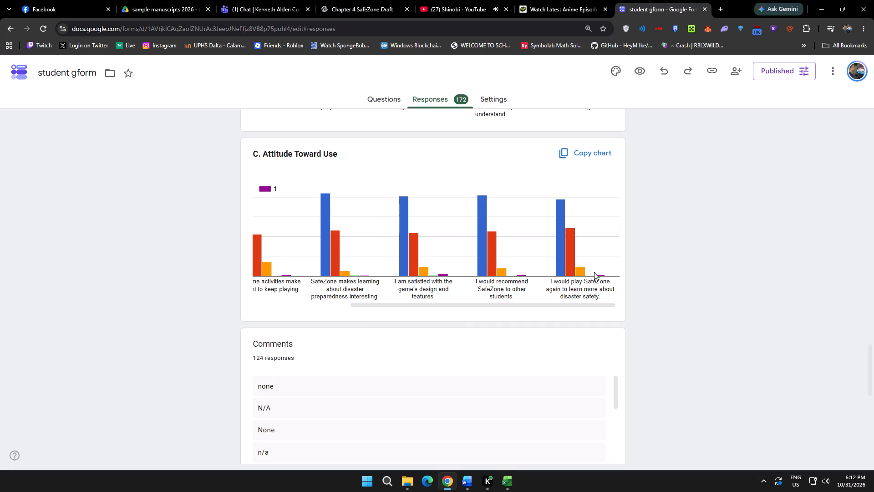
{"action": "key", "text": "alt+Tab"}
{"action": "double_click", "coordinate": [221, 369]}
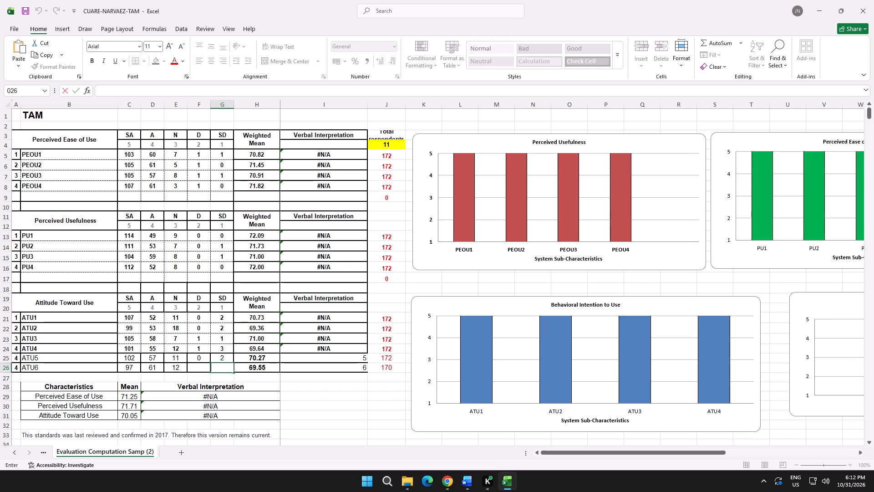
{"action": "key", "text": "2"}
{"action": "left_click", "coordinate": [196, 370]}
{"action": "left_click", "coordinate": [196, 370]}
{"action": "key", "text": "0"}
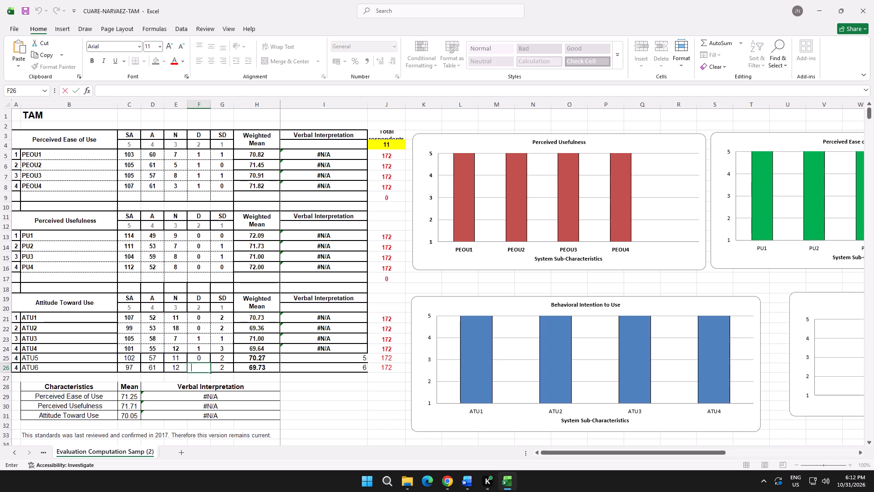
{"action": "double_click", "coordinate": [200, 367]}
{"action": "left_click", "coordinate": [318, 379]}
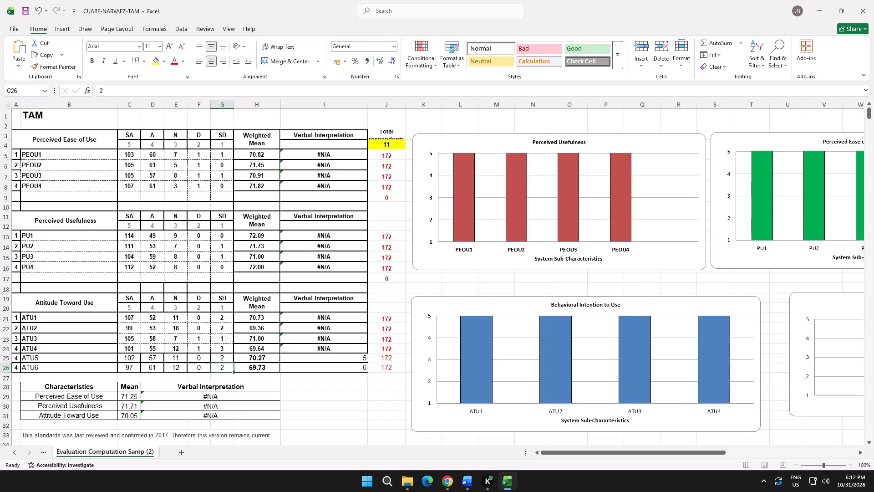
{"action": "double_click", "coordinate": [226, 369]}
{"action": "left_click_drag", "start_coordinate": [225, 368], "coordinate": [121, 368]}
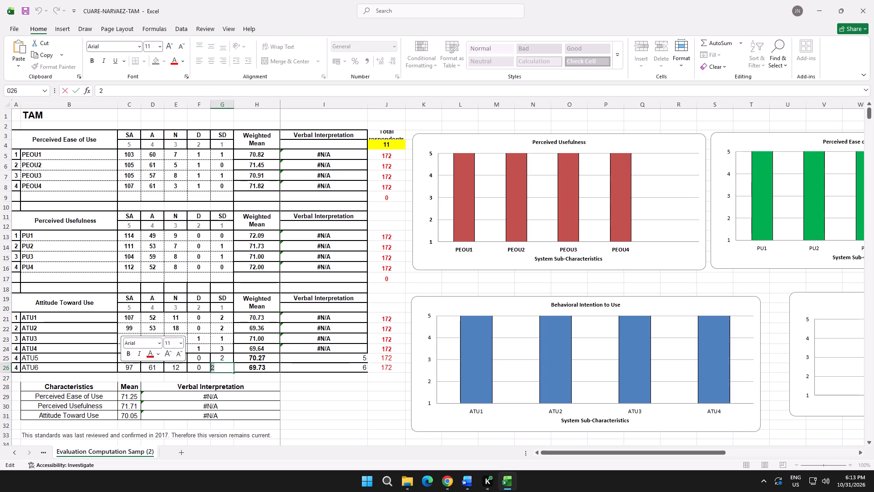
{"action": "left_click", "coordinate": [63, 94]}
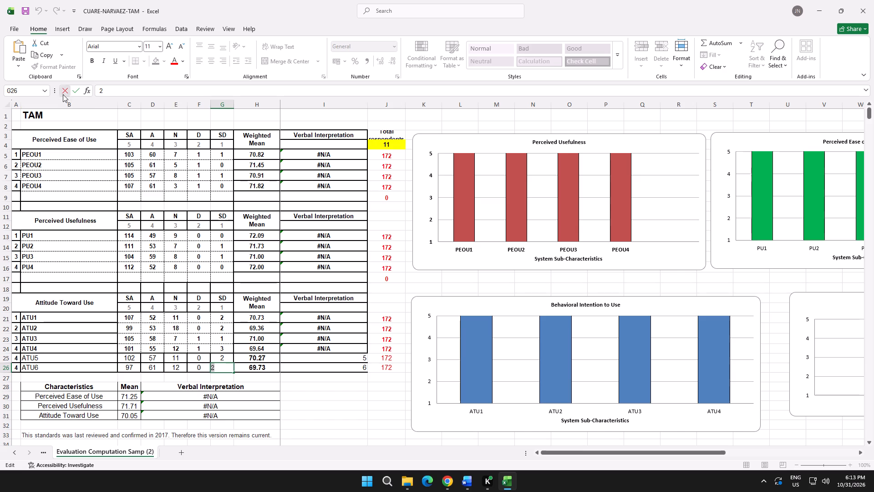
Copy the ATU4 verbal interpretation VLOOKUP formula from I24 into I25 for ATU5, changing its lookup reference to H25.
{"action": "left_click", "coordinate": [330, 360]}
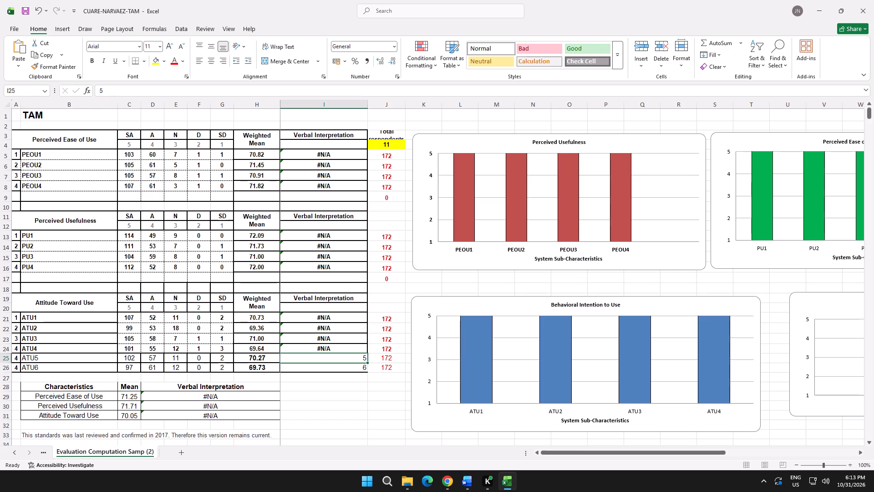
{"action": "left_click", "coordinate": [335, 351]}
{"action": "left_click", "coordinate": [279, 93]}
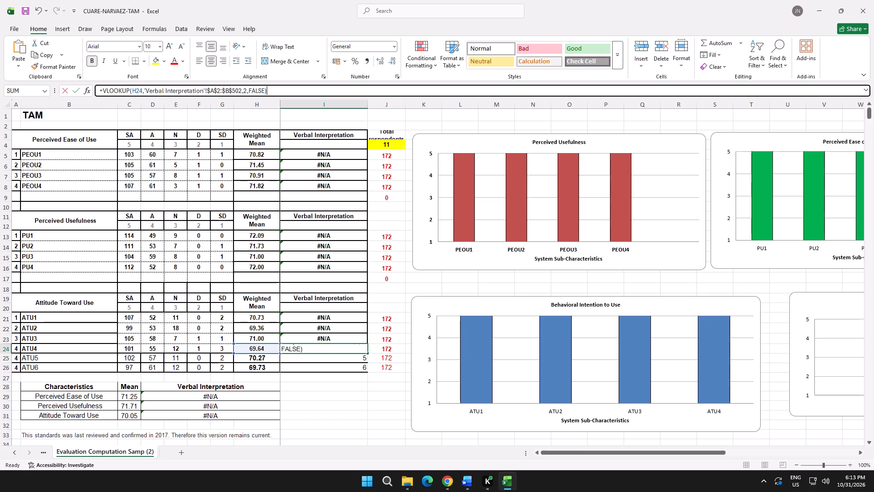
{"action": "left_click_drag", "start_coordinate": [285, 90], "coordinate": [85, 84]}
{"action": "key", "text": "ctrl+c"}
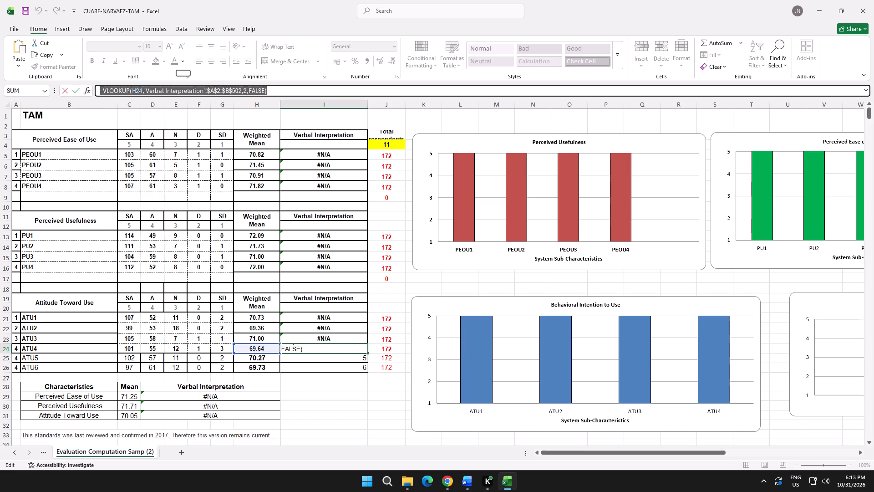
{"action": "left_click", "coordinate": [331, 361]}
{"action": "key", "text": "ctrl+z"}
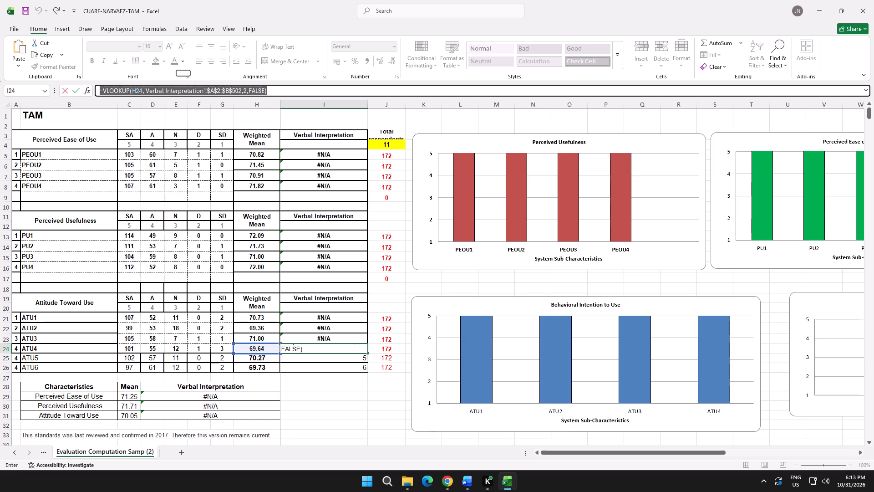
{"action": "left_click", "coordinate": [61, 95]}
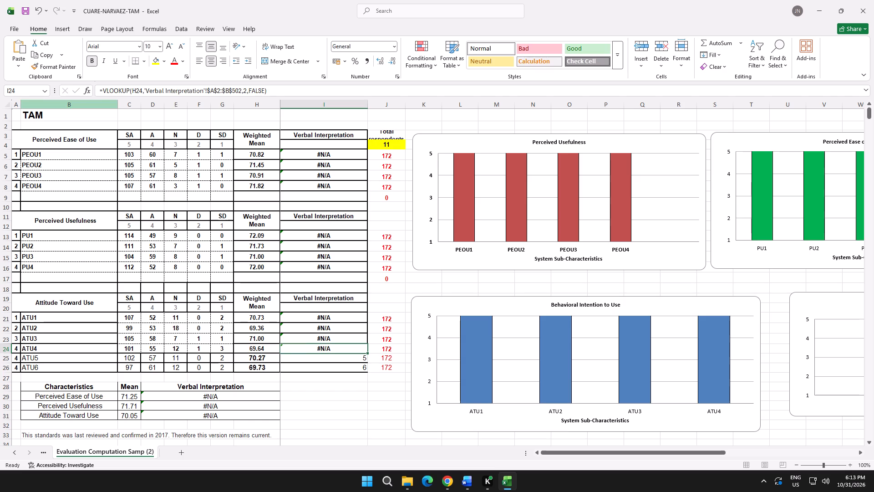
{"action": "left_click", "coordinate": [306, 362]}
{"action": "left_click", "coordinate": [126, 91]}
{"action": "left_click_drag", "start_coordinate": [126, 91], "coordinate": [70, 85]}
{"action": "key", "text": "ctrl+v"}
{"action": "left_click", "coordinate": [142, 92]}
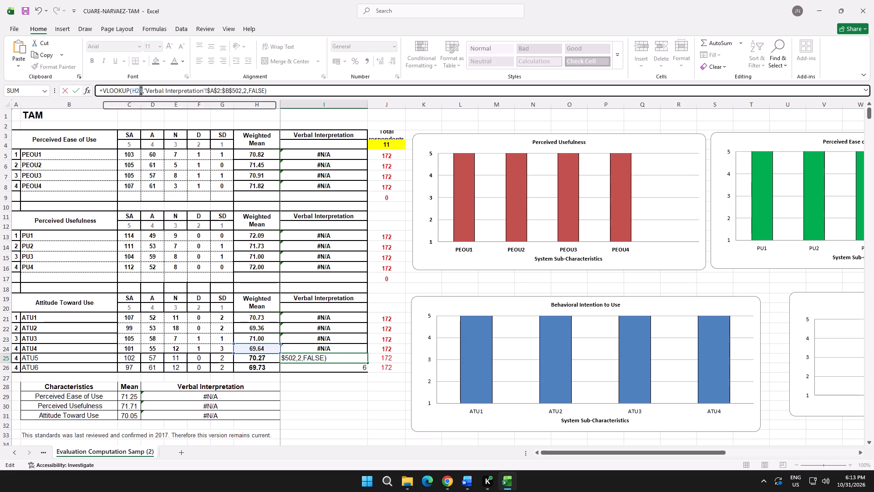
{"action": "key", "text": "5"}
Replace the ATU6 verbal interpretation in I26 with the same VLOOKUP formula, changing its lookup reference to H26.
{"action": "left_click", "coordinate": [304, 369]}
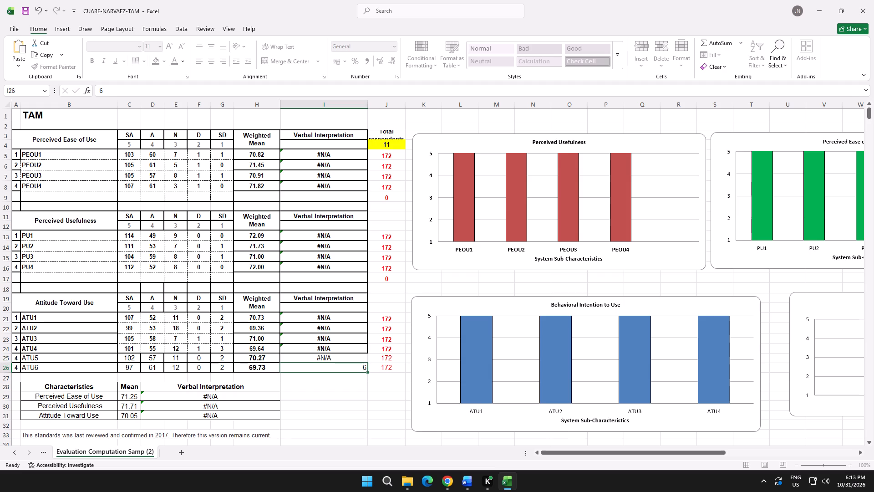
{"action": "left_click_drag", "start_coordinate": [115, 90], "coordinate": [88, 89]}
{"action": "key", "text": "ctrl+v"}
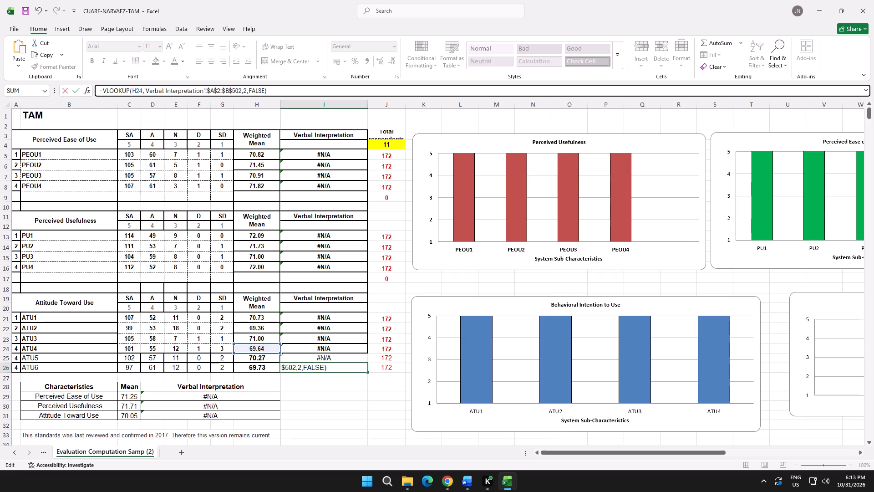
{"action": "left_click_drag", "start_coordinate": [142, 91], "coordinate": [138, 92]}
{"action": "key", "text": "6"}
{"action": "key", "text": "6"}
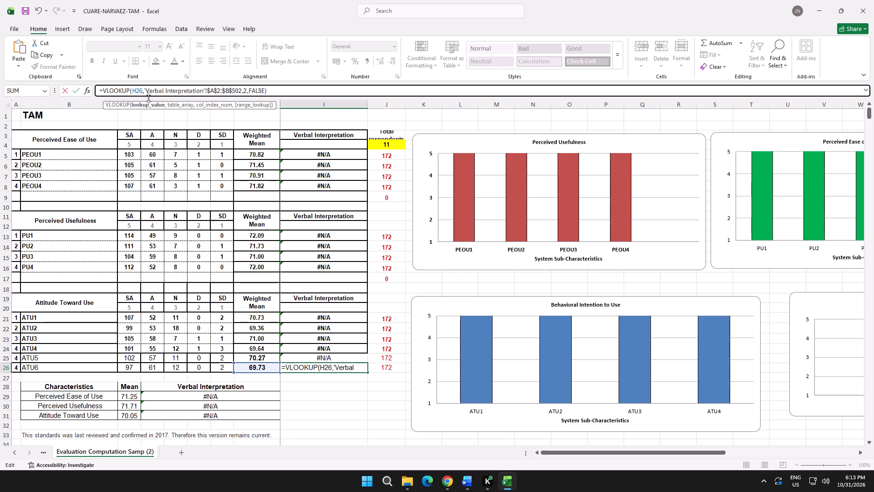
{"action": "left_click", "coordinate": [74, 90]}
Look through the evaluation sheet's verbal interpretation scale and the weighted mean charts below and beside the TAM tables.
{"action": "left_click", "coordinate": [325, 359]}
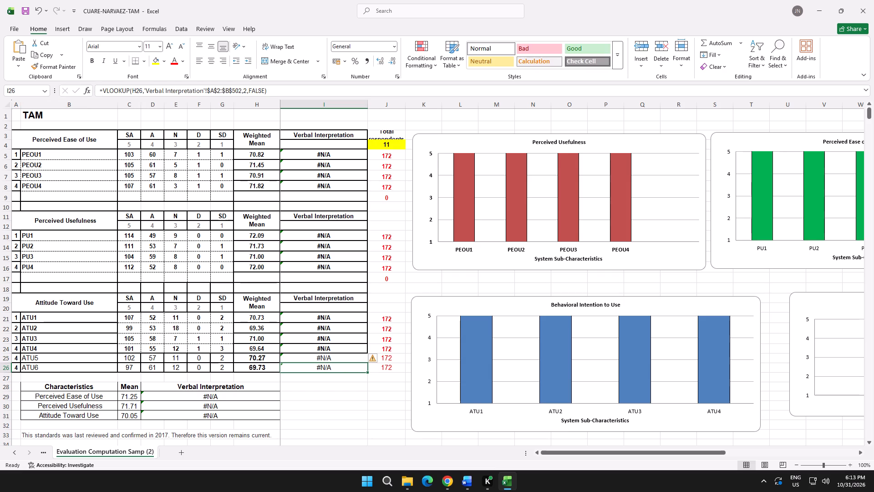
{"action": "scroll", "coordinate": [114, 303], "scroll_direction": "down", "scroll_amount": 7}
{"action": "scroll", "coordinate": [329, 325], "scroll_direction": "up", "scroll_amount": 6}
{"action": "scroll", "coordinate": [377, 327], "scroll_direction": "up", "scroll_amount": 3}
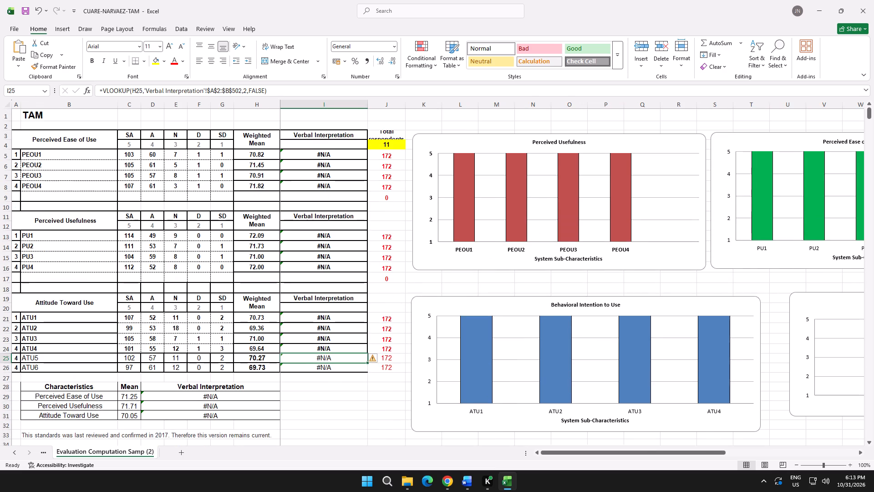
{"action": "left_click_drag", "start_coordinate": [568, 454], "coordinate": [613, 451]}
{"action": "scroll", "coordinate": [535, 370], "scroll_direction": "down", "scroll_amount": 13}
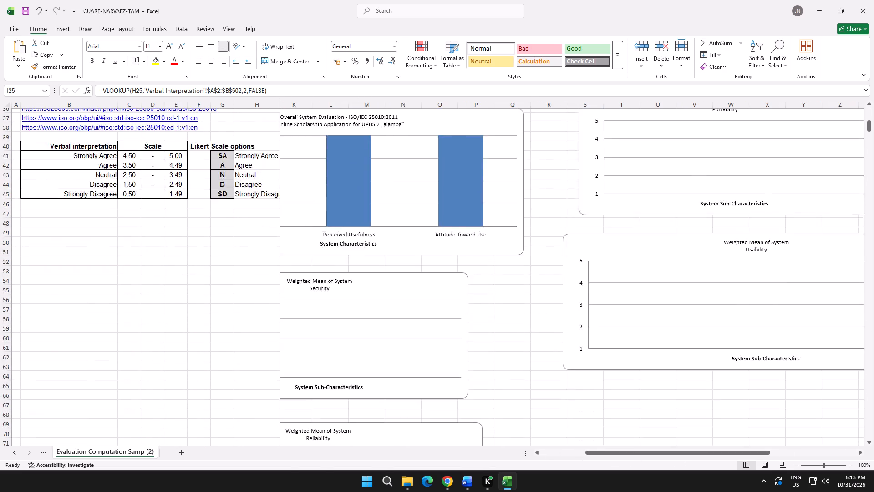
{"action": "scroll", "coordinate": [528, 366], "scroll_direction": "down", "scroll_amount": 6}
{"action": "left_click_drag", "start_coordinate": [613, 453], "coordinate": [537, 441]}
{"action": "scroll", "coordinate": [569, 362], "scroll_direction": "up", "scroll_amount": 7}
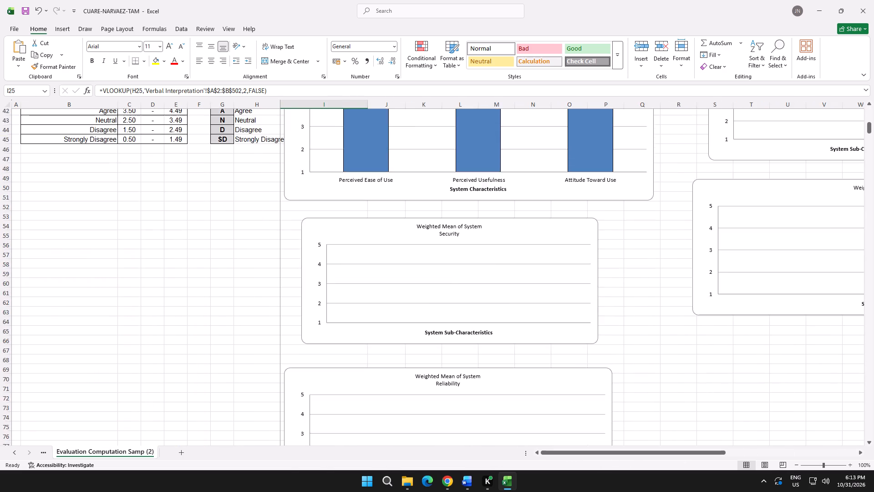
{"action": "scroll", "coordinate": [569, 362], "scroll_direction": "up", "scroll_amount": 17}
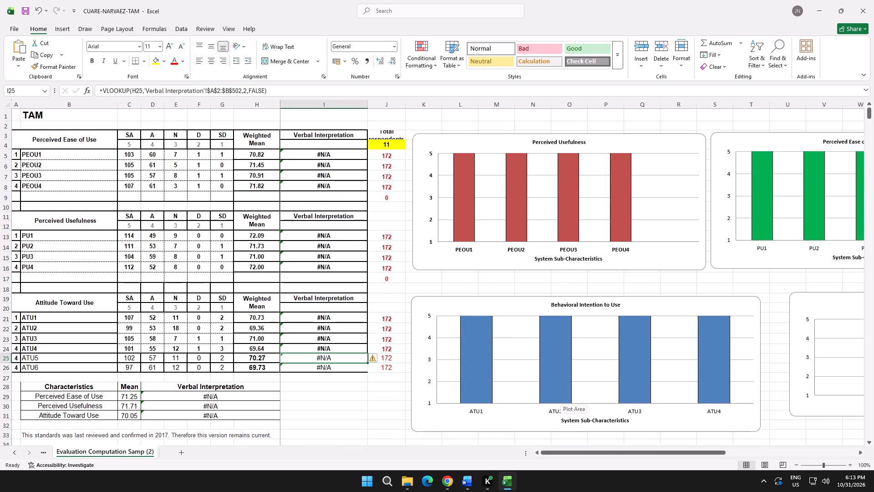
Save the workbook.
{"action": "key", "text": "ctrl+s"}
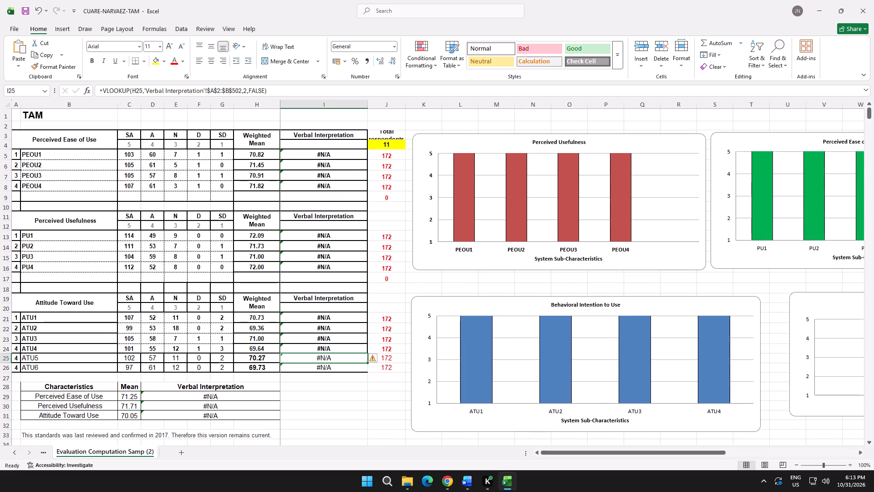